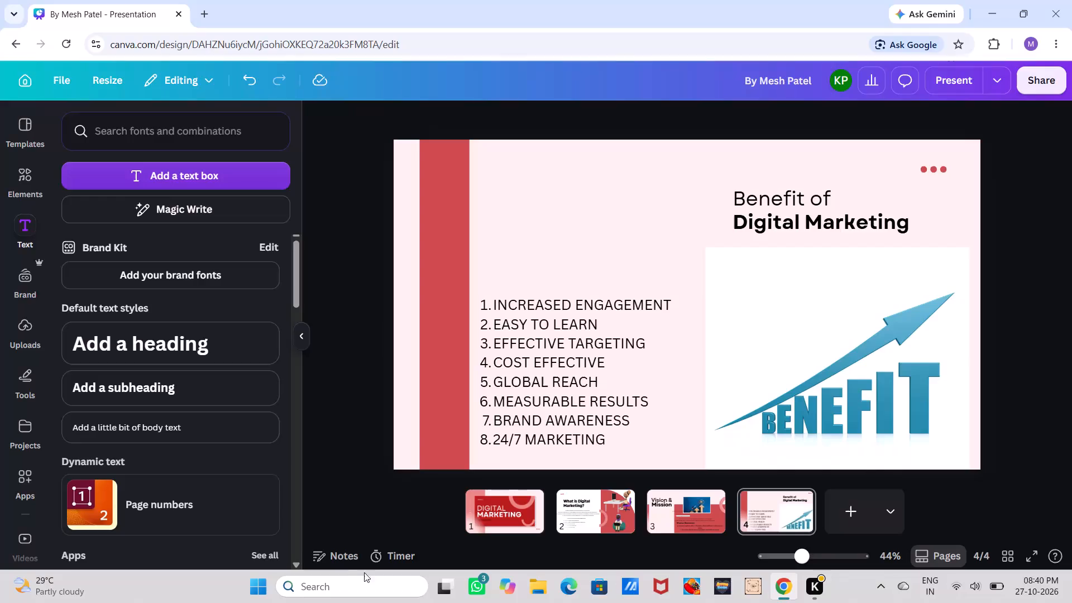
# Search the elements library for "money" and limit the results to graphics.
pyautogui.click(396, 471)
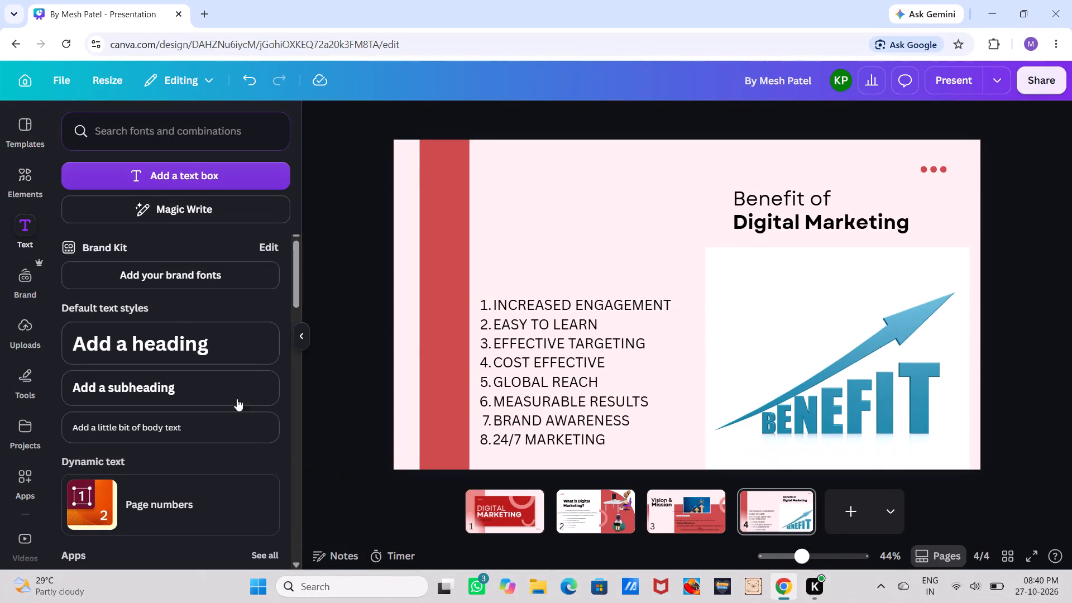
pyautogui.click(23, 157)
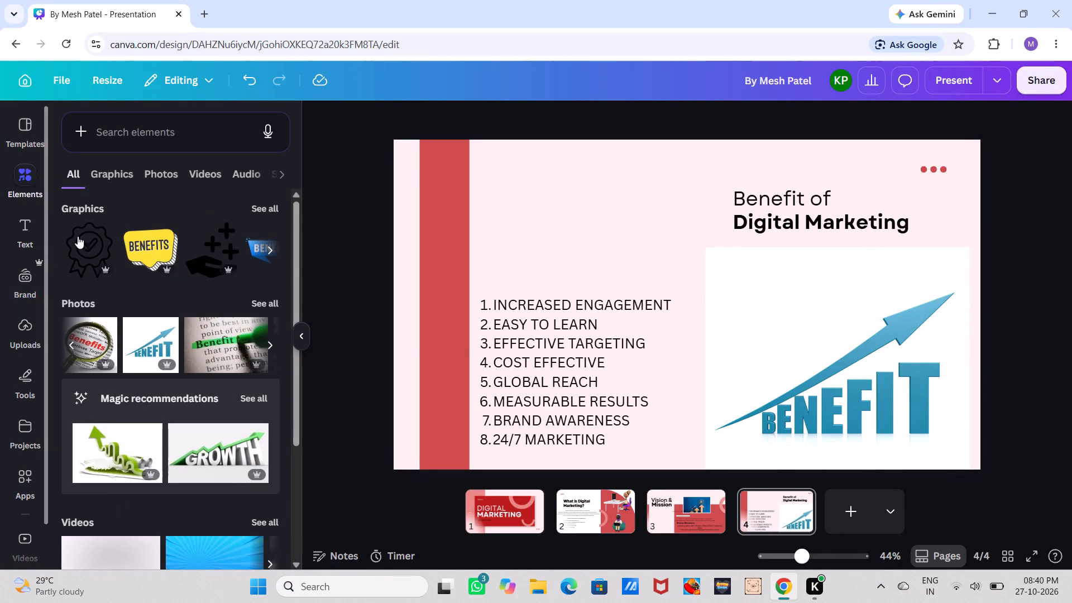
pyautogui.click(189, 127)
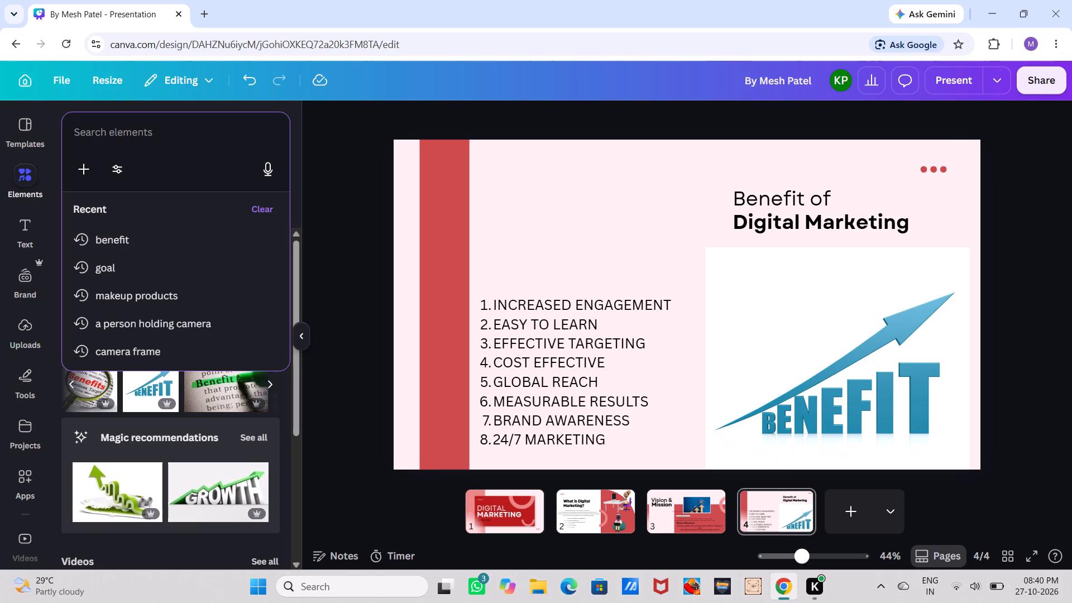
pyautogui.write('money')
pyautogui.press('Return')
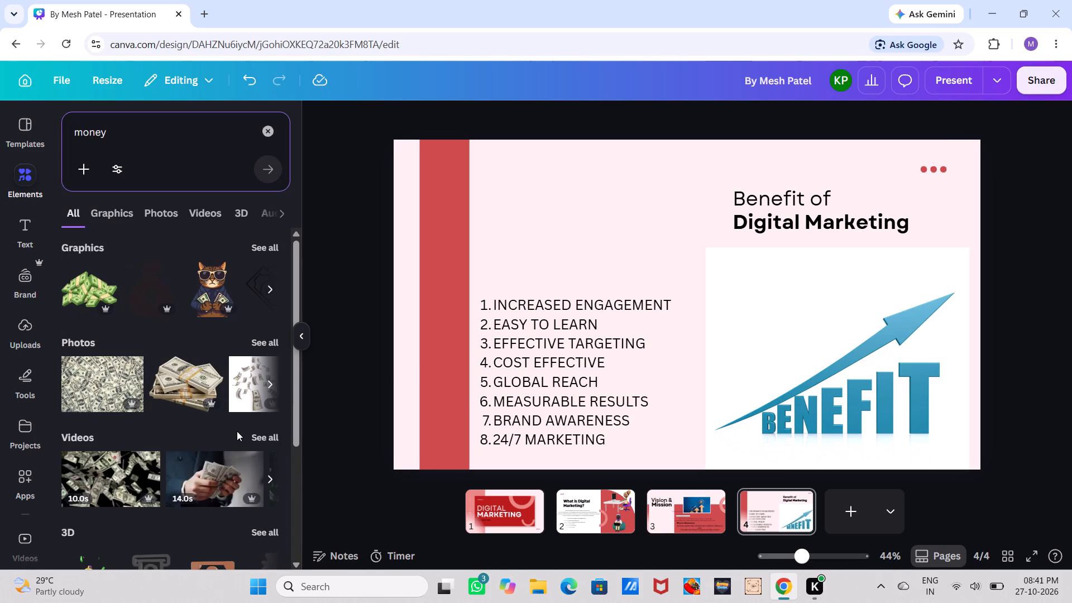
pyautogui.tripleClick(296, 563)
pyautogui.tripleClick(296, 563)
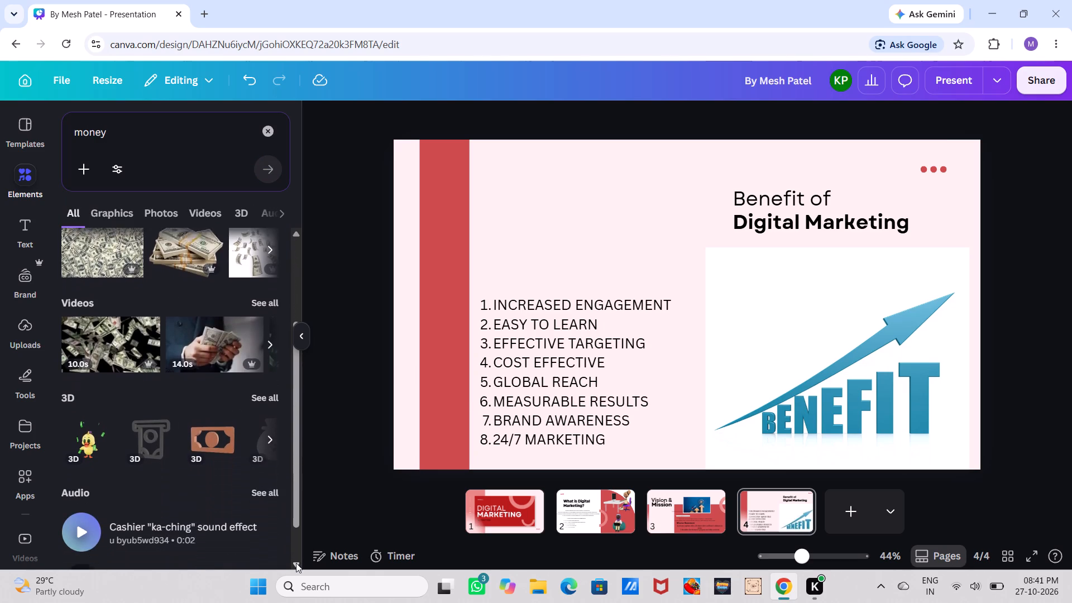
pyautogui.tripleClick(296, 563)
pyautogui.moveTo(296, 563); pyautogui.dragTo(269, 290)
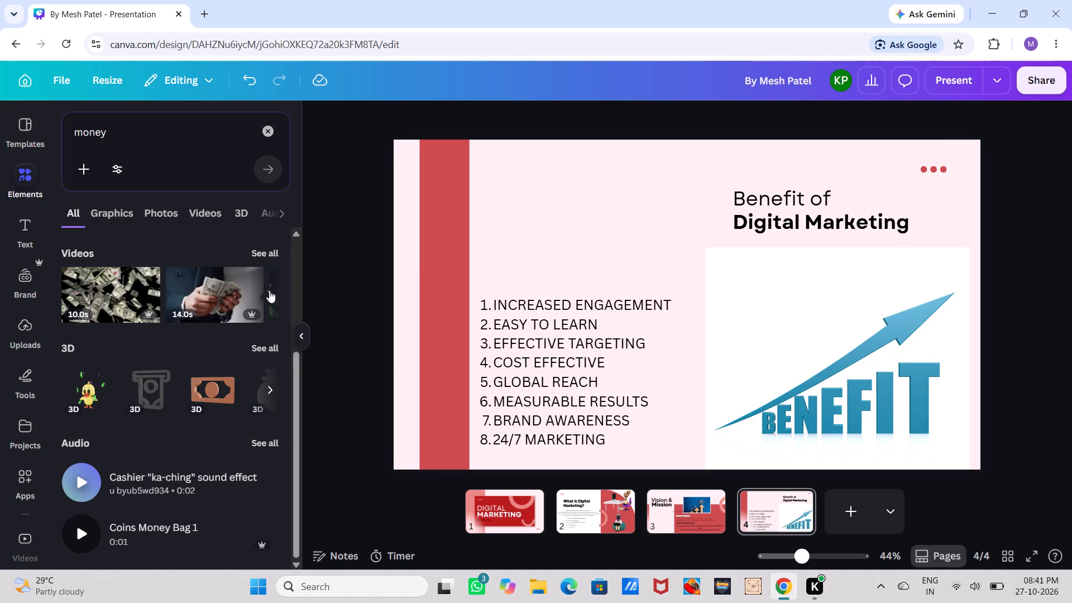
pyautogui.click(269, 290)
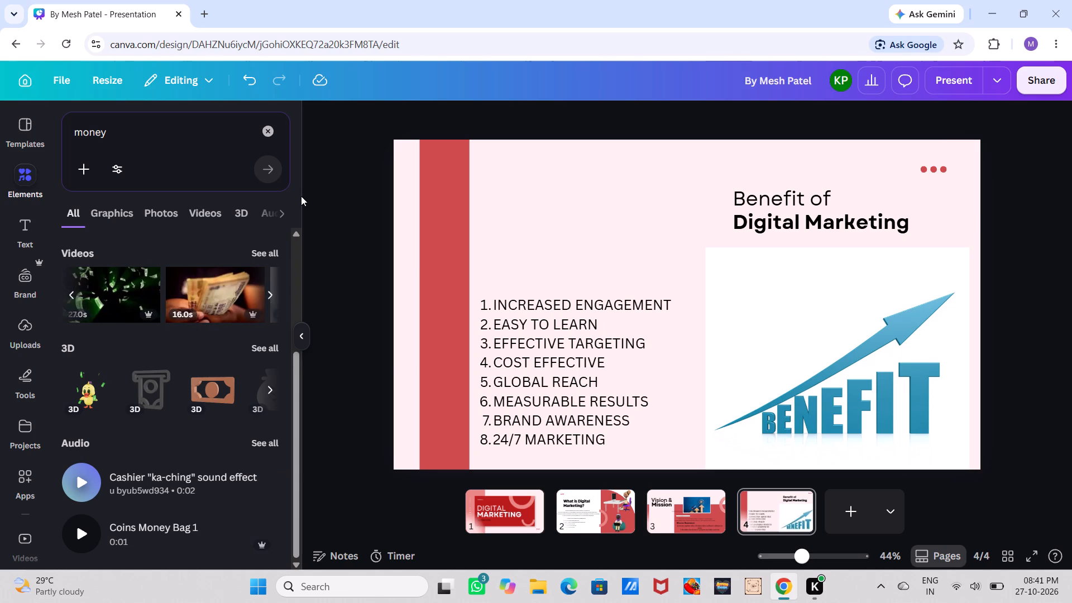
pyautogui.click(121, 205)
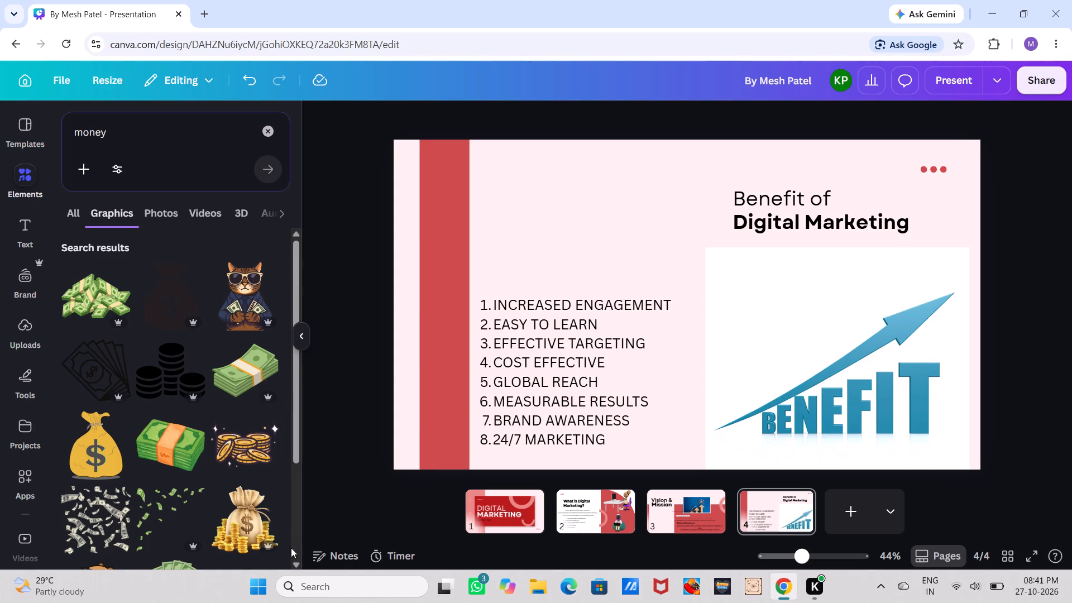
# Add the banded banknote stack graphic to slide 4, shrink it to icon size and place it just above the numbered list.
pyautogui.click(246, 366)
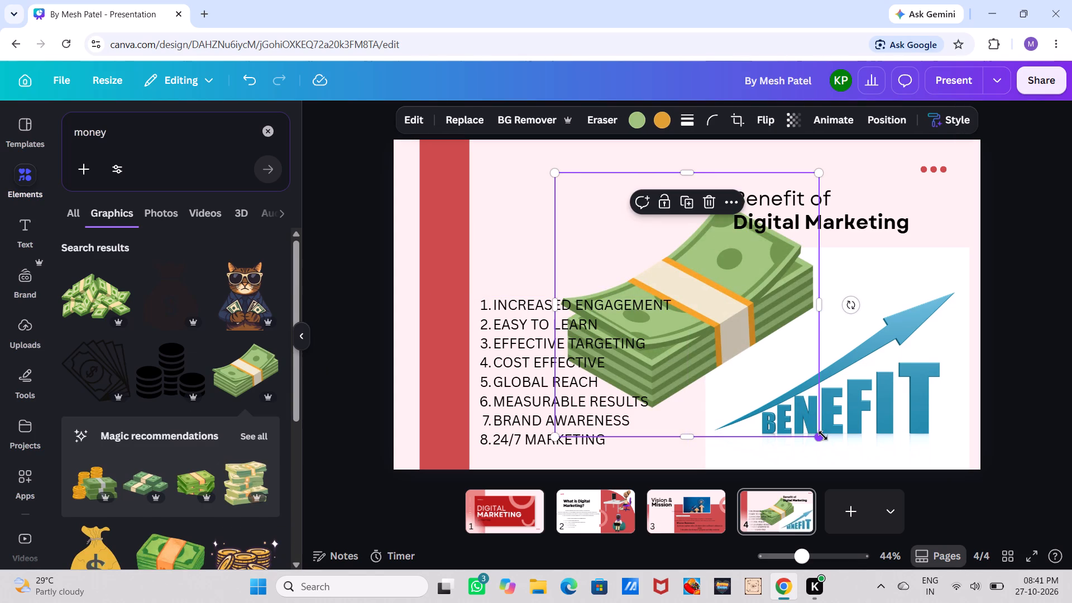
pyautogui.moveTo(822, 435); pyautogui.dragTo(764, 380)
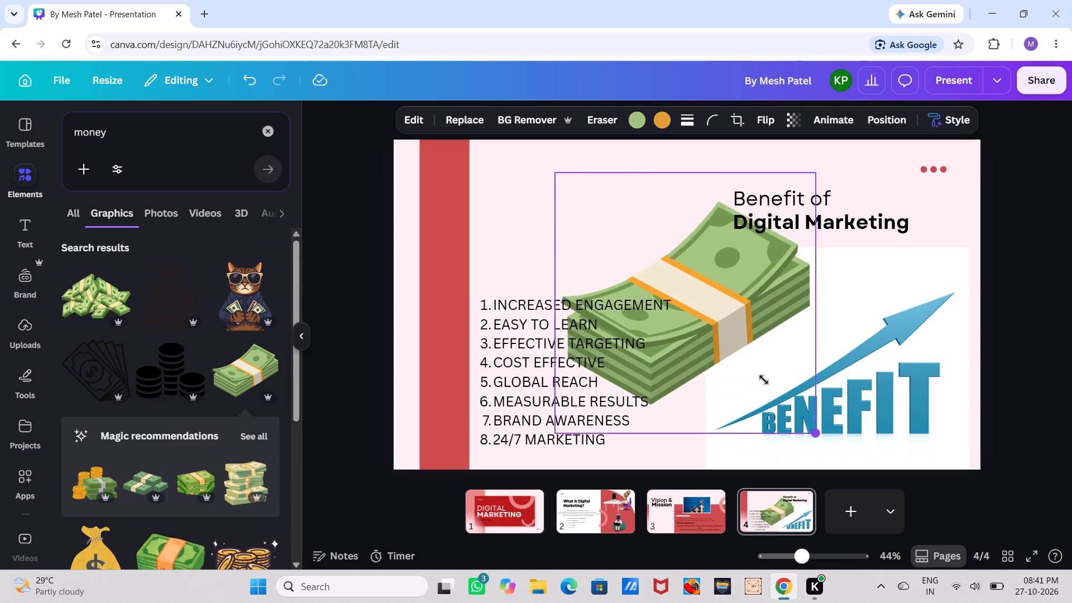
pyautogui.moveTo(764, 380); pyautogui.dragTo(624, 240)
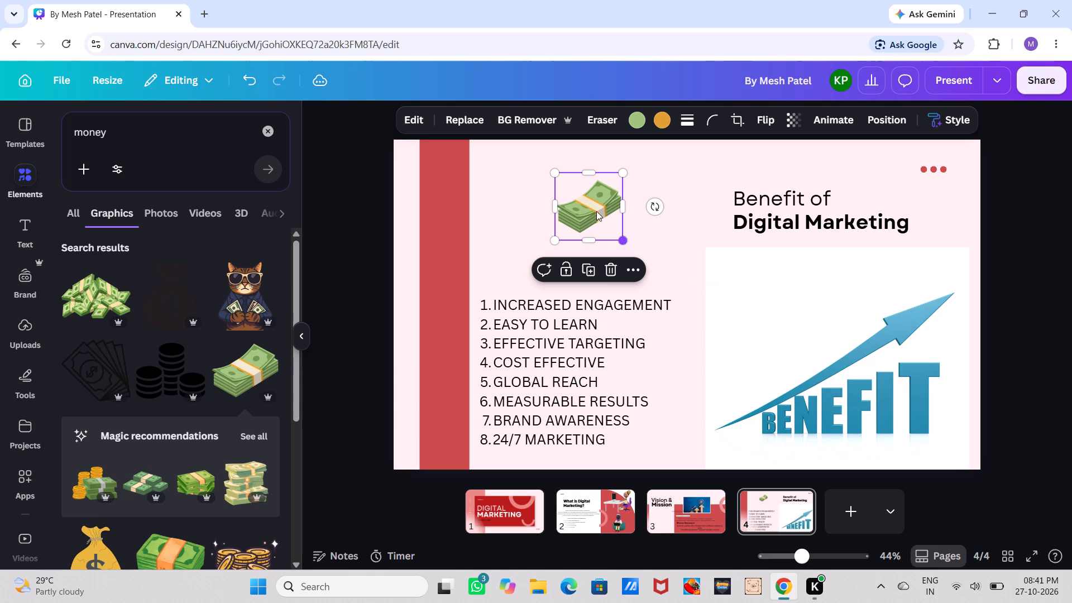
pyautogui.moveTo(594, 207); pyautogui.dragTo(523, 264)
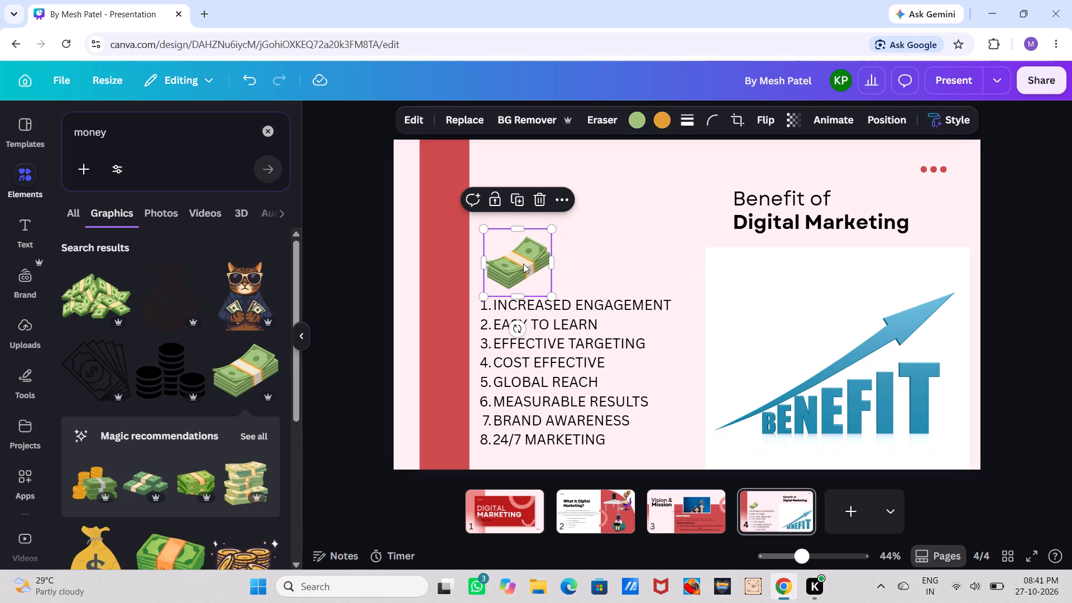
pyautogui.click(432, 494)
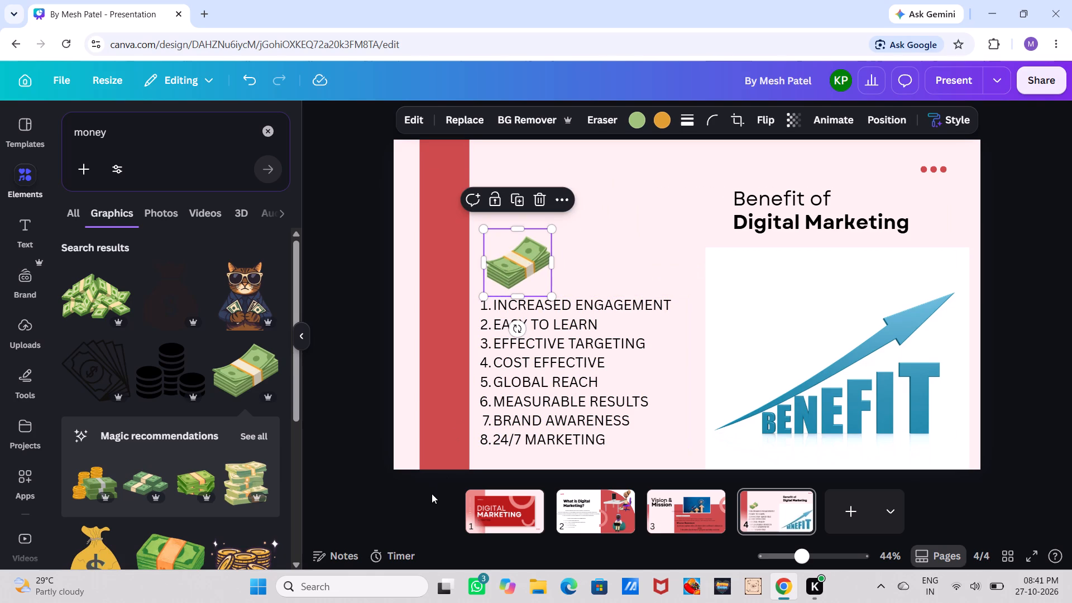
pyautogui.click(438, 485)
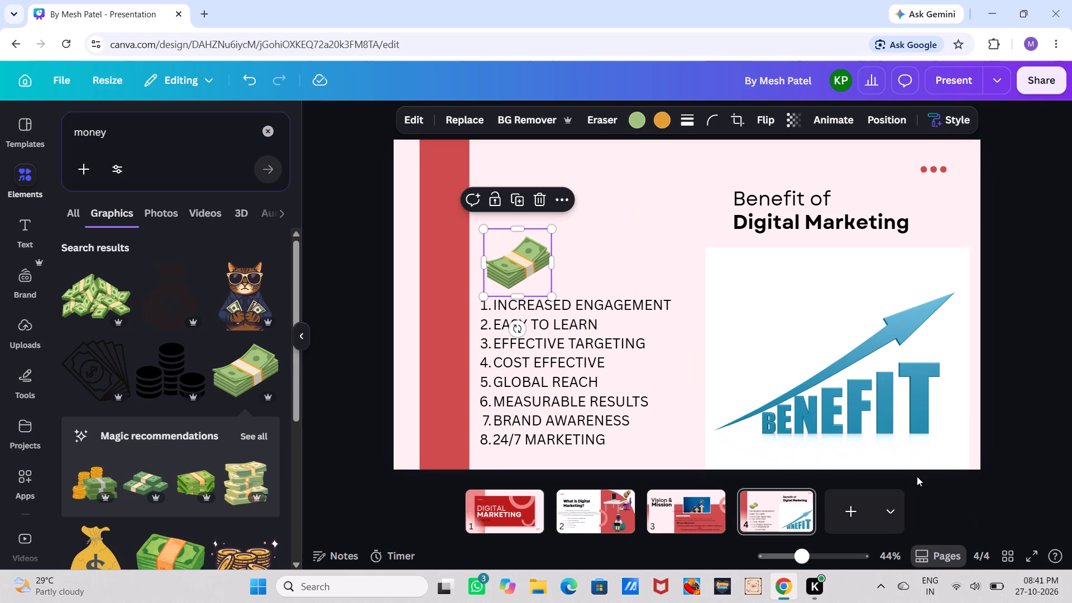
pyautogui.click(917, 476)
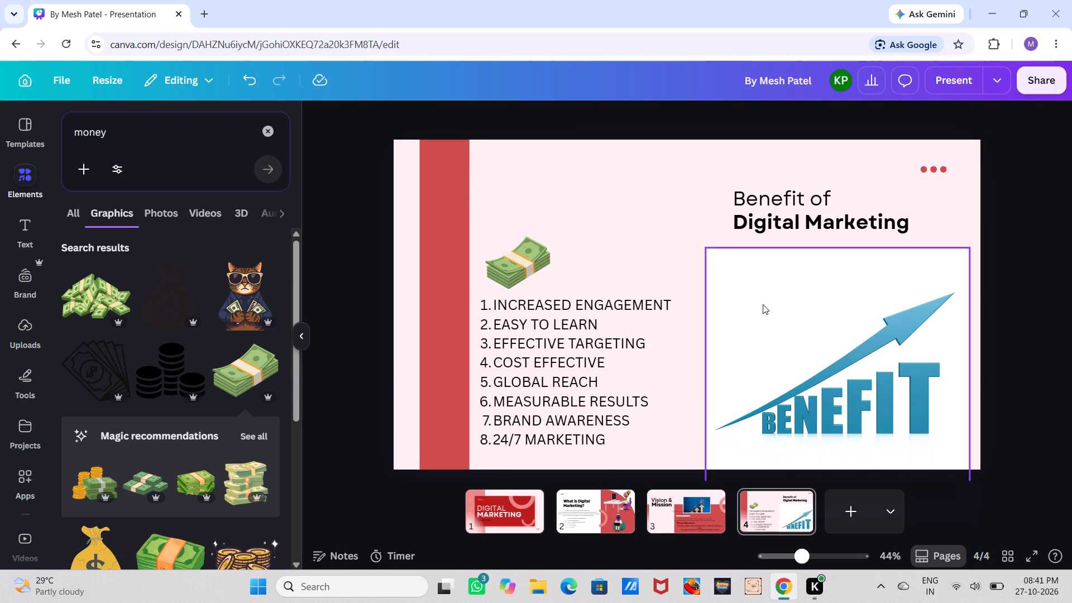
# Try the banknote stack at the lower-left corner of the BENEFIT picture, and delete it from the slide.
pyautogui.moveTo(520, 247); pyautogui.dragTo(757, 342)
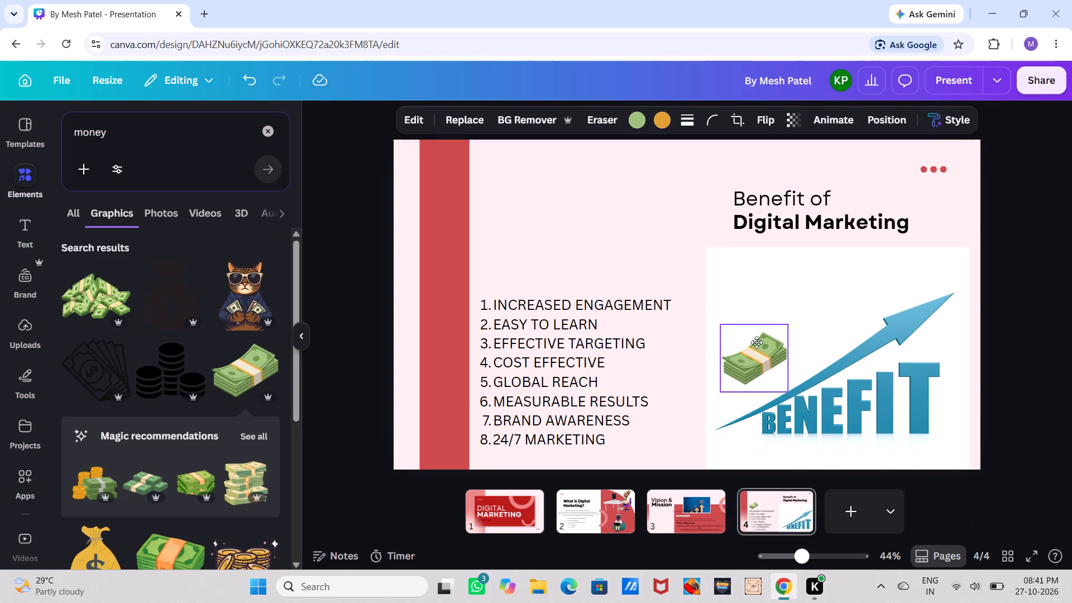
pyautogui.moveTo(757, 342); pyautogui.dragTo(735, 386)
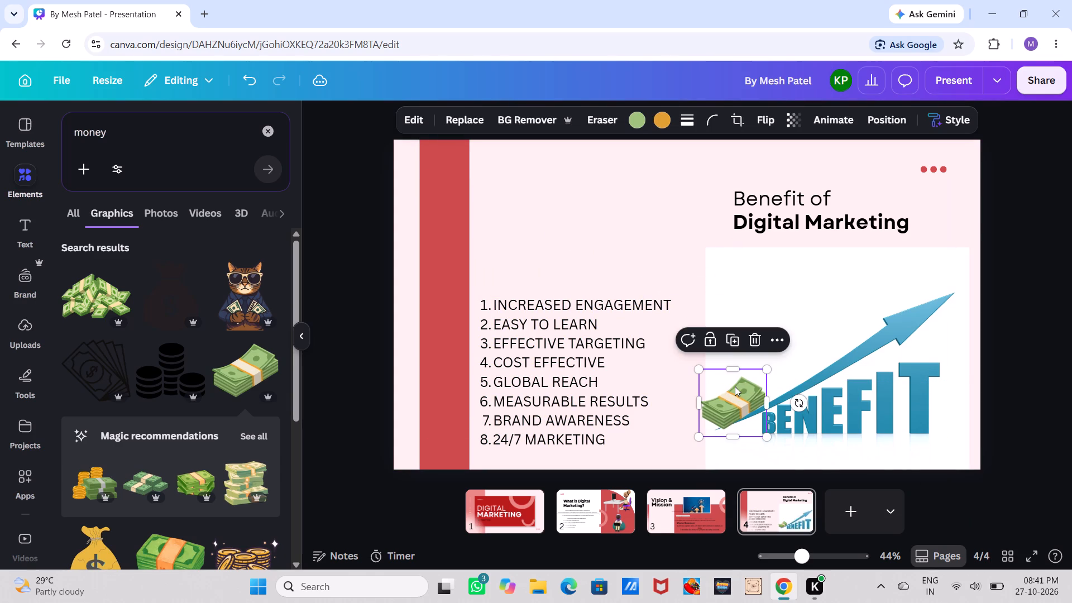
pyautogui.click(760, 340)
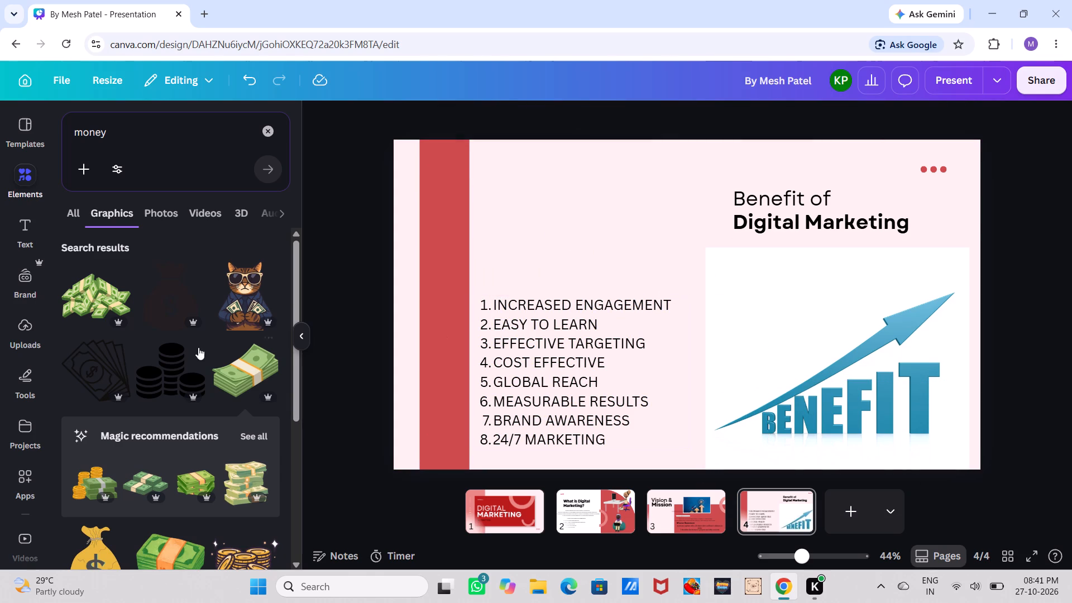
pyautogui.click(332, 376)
# Replace the elements search with the suggested term "brown background".
pyautogui.click(113, 125)
pyautogui.press('BackSpace')
pyautogui.press('BackSpace')
pyautogui.press('BackSpace')
pyautogui.press('BackSpace')
pyautogui.press('BackSpace')
pyautogui.press('BackSpace')
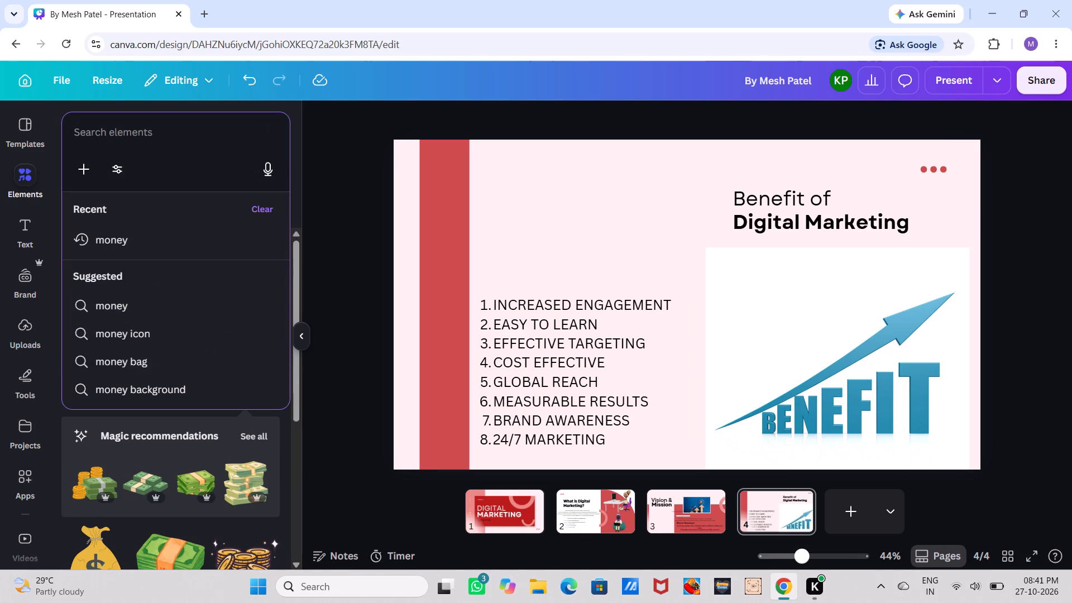
pyautogui.write('brown')
pyautogui.press('space')
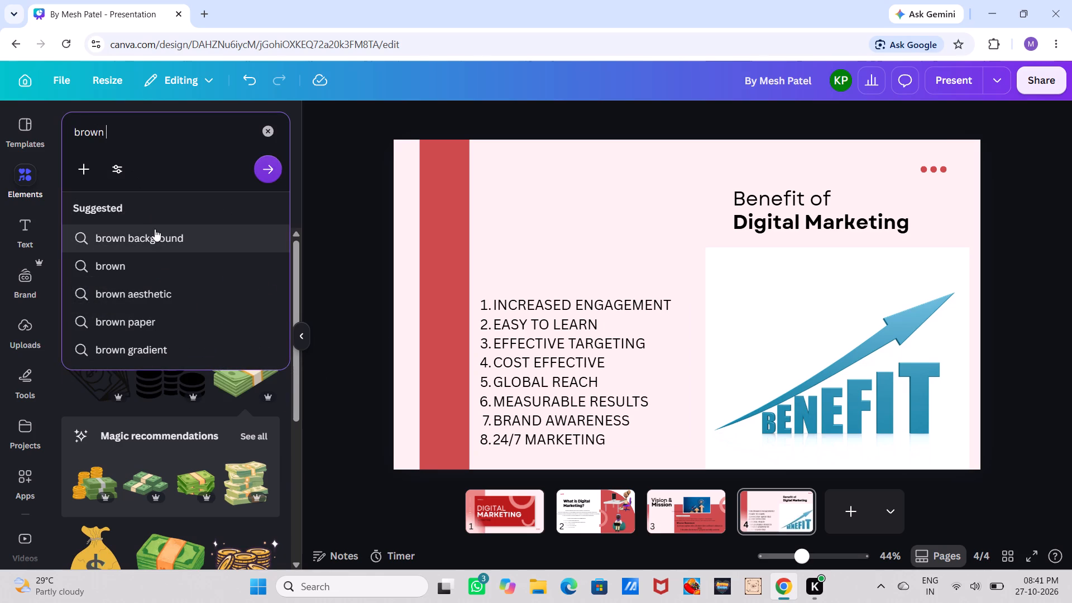
pyautogui.click(155, 229)
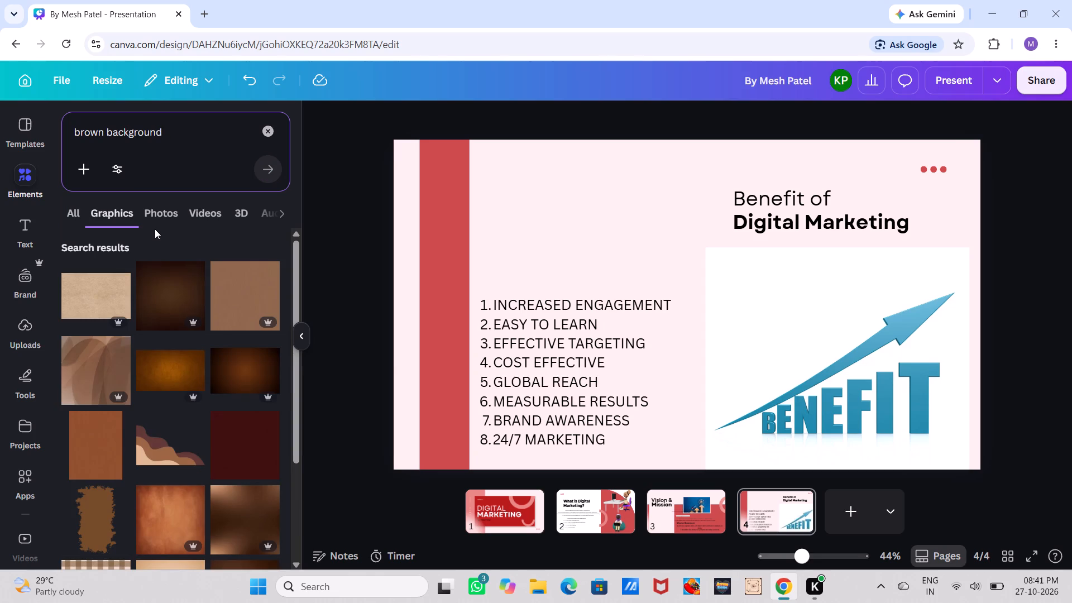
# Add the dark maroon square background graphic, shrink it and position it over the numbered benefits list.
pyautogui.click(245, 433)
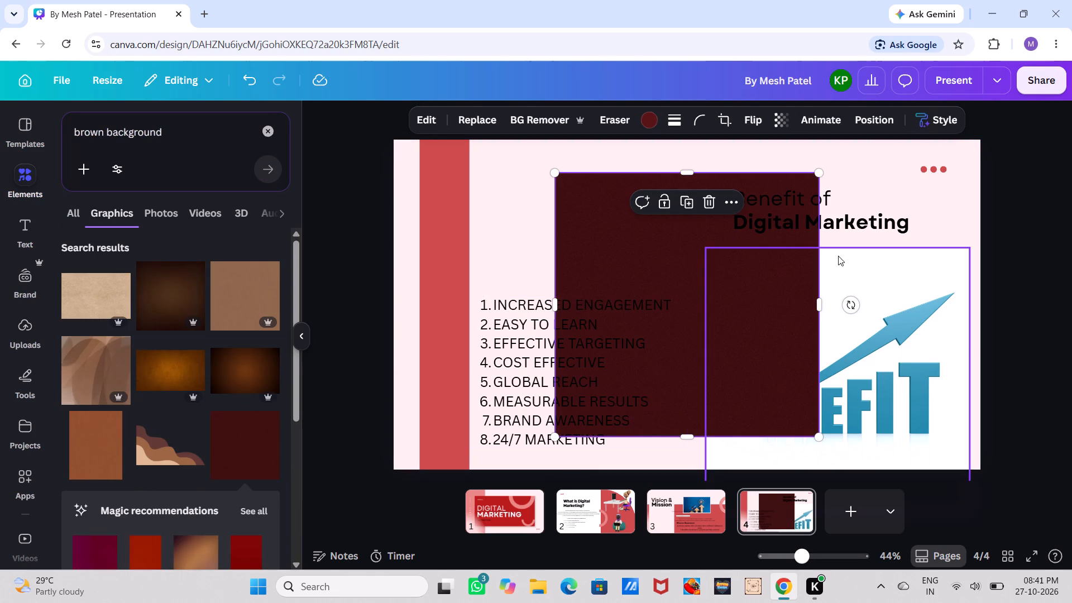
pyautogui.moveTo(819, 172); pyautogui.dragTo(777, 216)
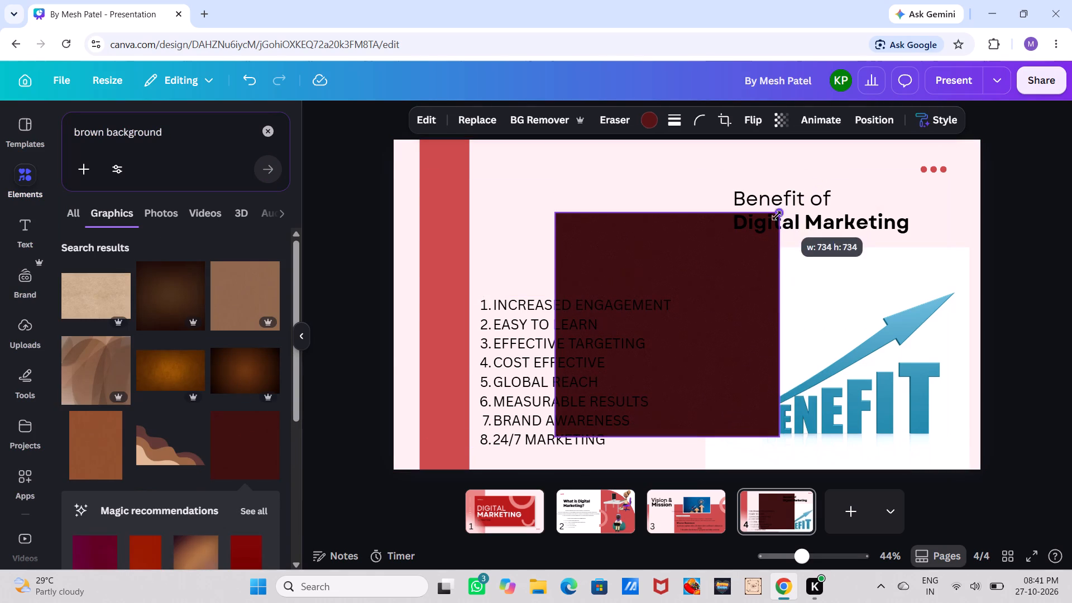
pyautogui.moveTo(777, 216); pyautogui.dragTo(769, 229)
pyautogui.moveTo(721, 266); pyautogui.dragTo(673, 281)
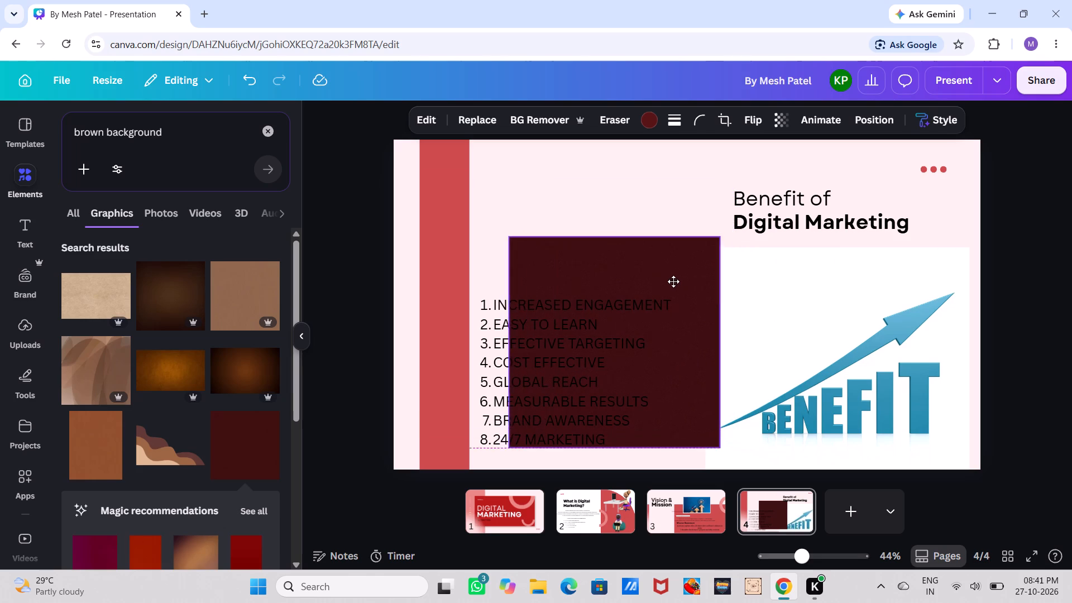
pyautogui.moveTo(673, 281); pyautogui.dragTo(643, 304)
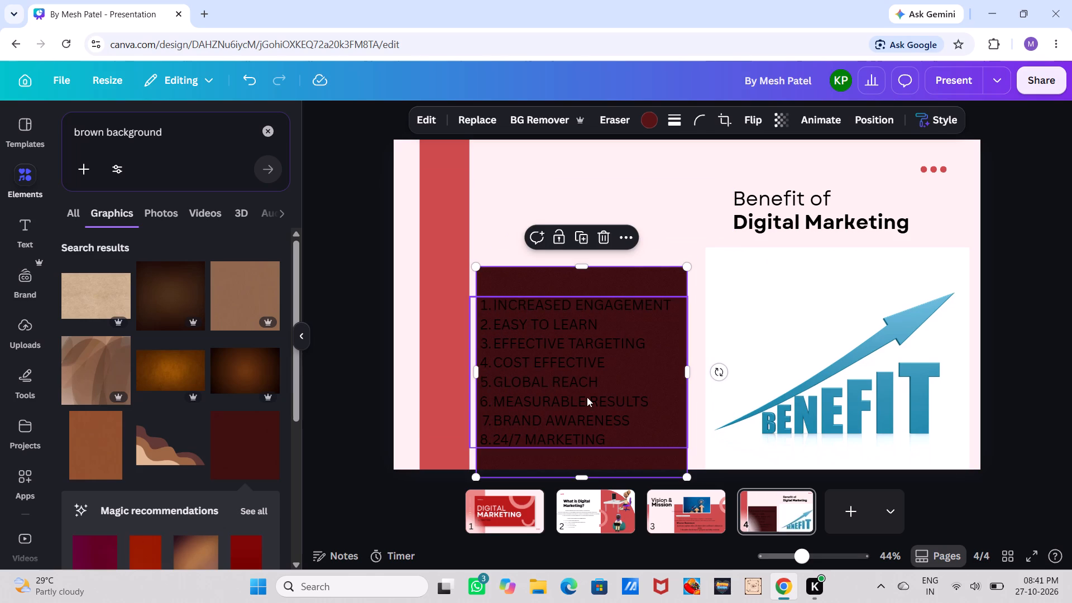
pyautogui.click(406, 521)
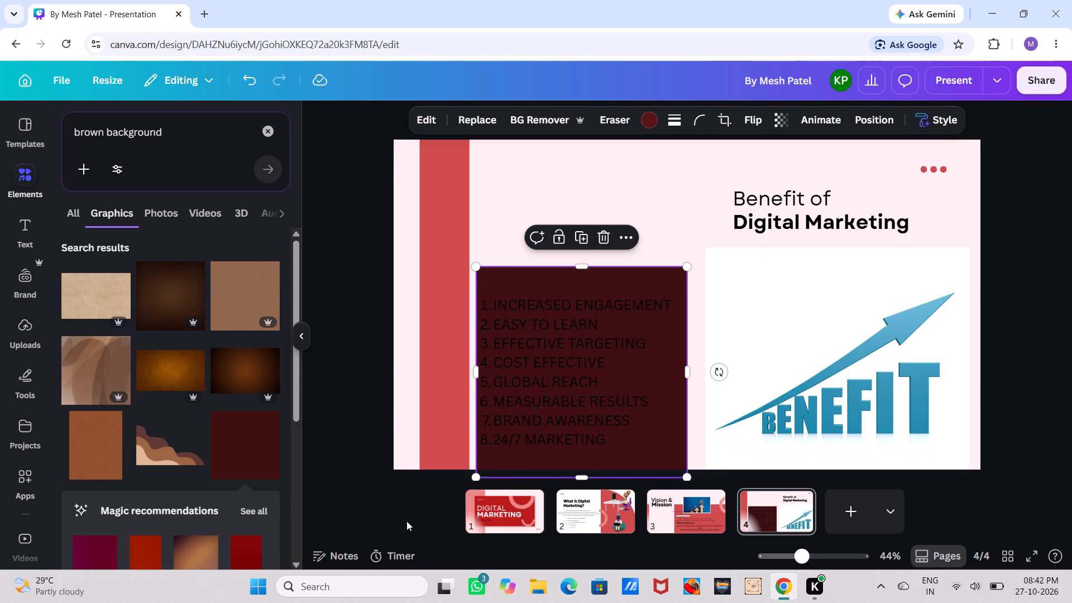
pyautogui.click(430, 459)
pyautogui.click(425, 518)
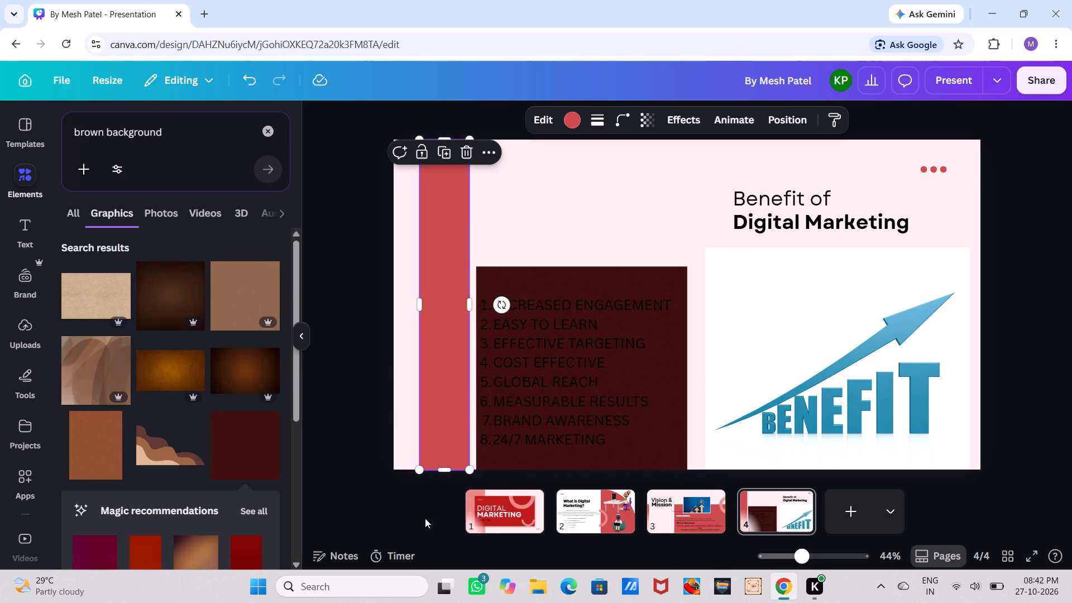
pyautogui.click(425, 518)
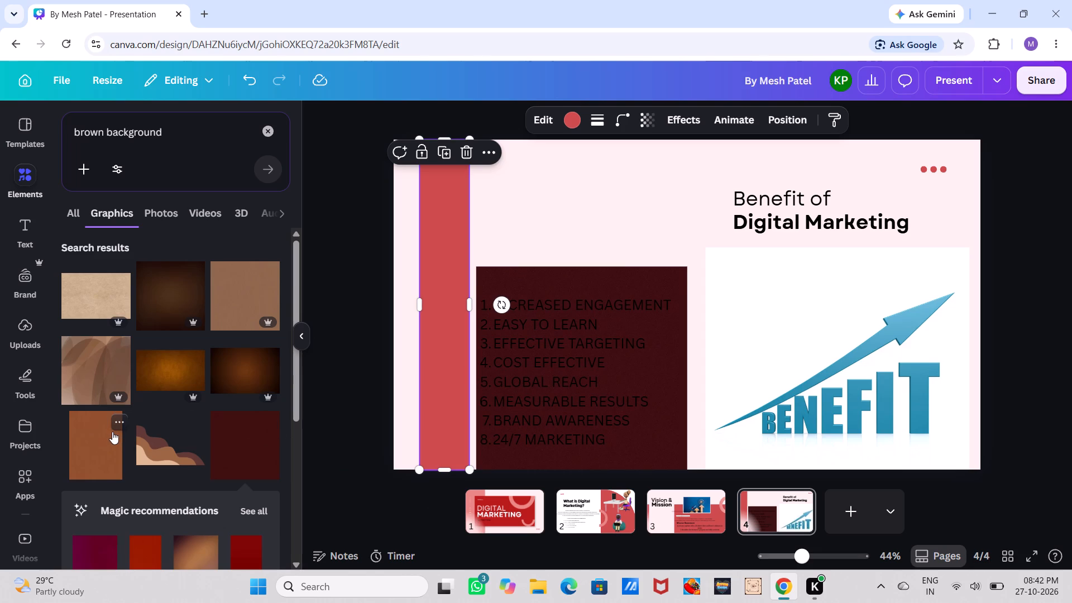
# Add the plain reddish-brown textured rectangle graphic to slide 4.
pyautogui.click(112, 432)
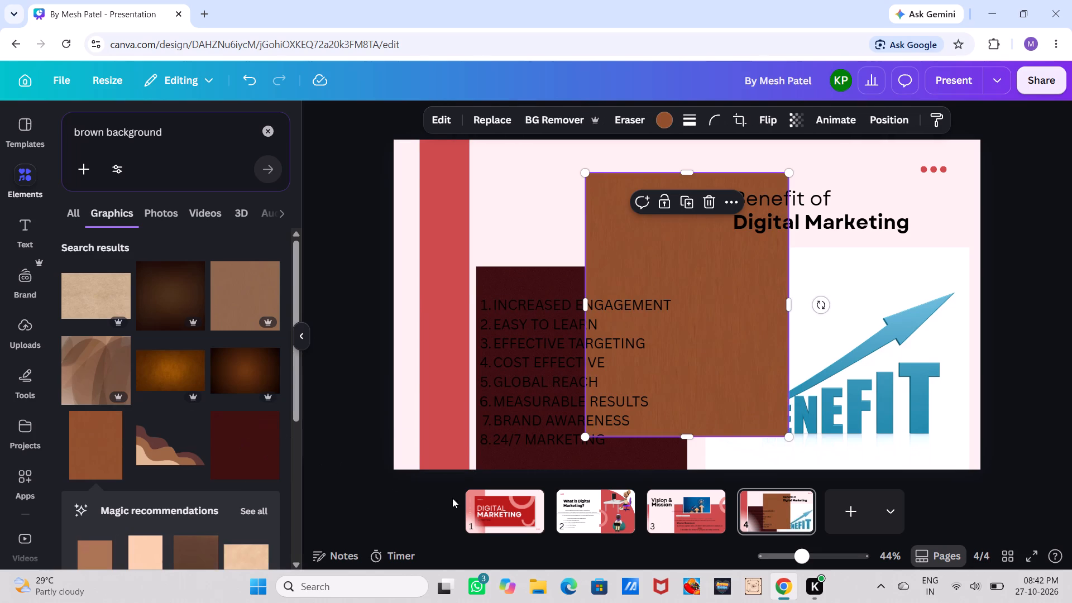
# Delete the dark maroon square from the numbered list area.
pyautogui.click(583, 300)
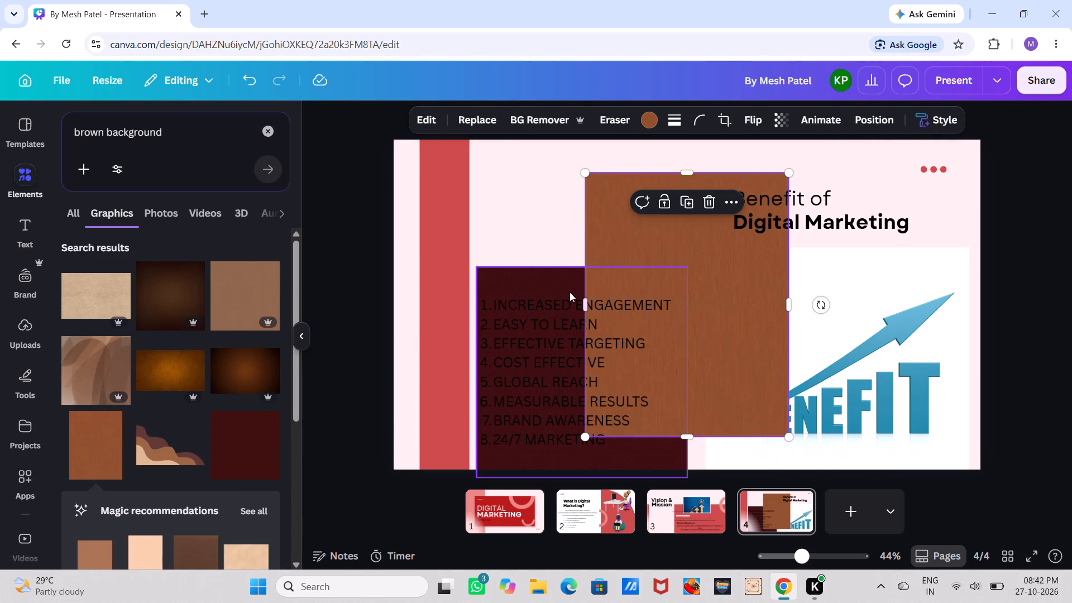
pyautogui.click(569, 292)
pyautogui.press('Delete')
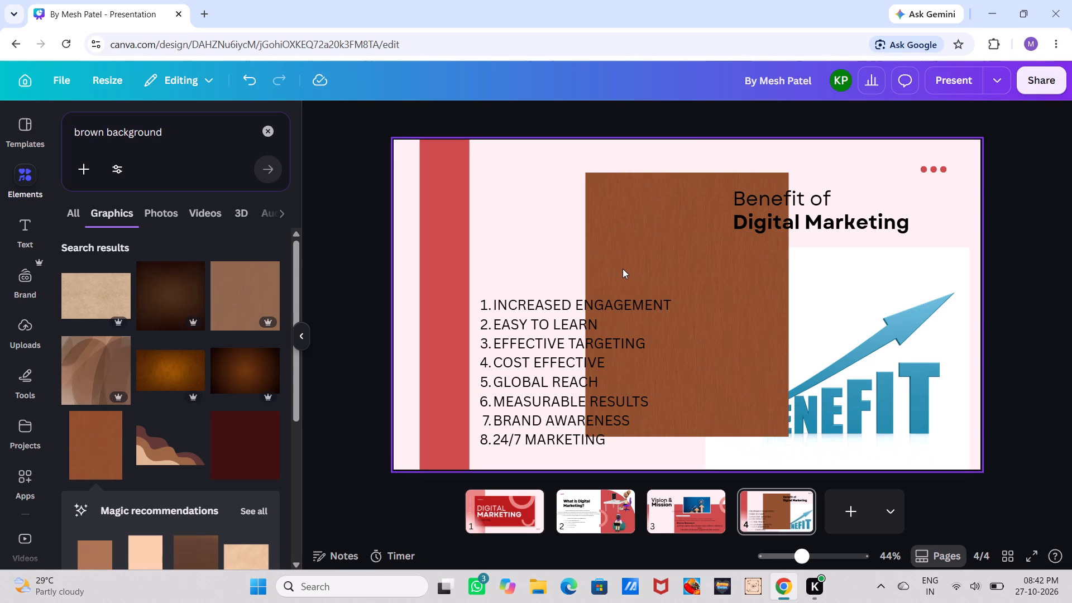
# Position the brown textured rectangle behind the numbered benefits list, then fit its width to the list and its top edge just above the first item.
pyautogui.moveTo(634, 269); pyautogui.dragTo(524, 343)
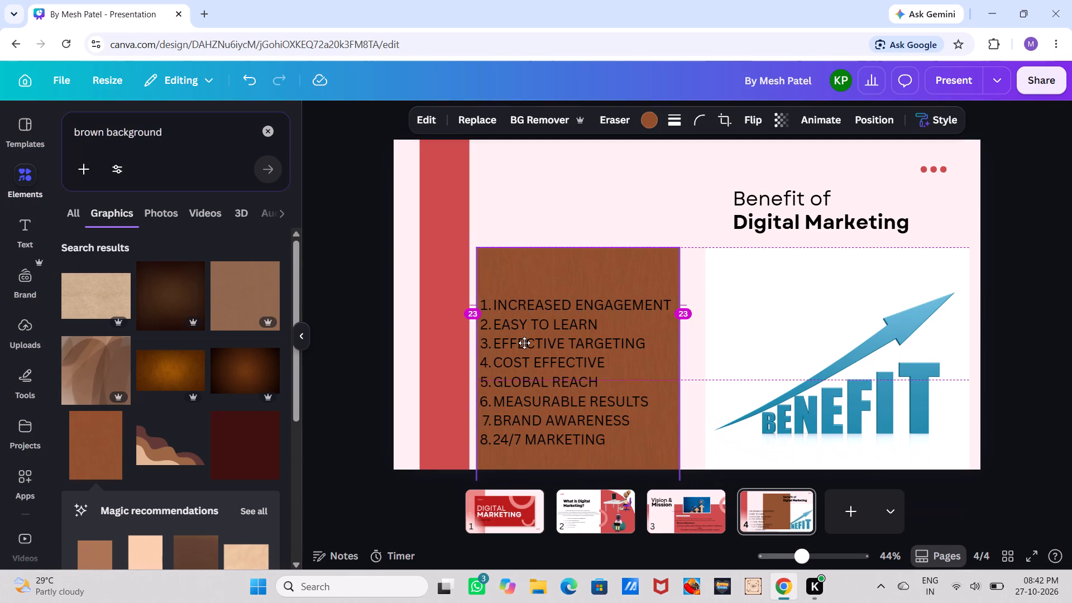
pyautogui.moveTo(524, 343); pyautogui.dragTo(525, 343)
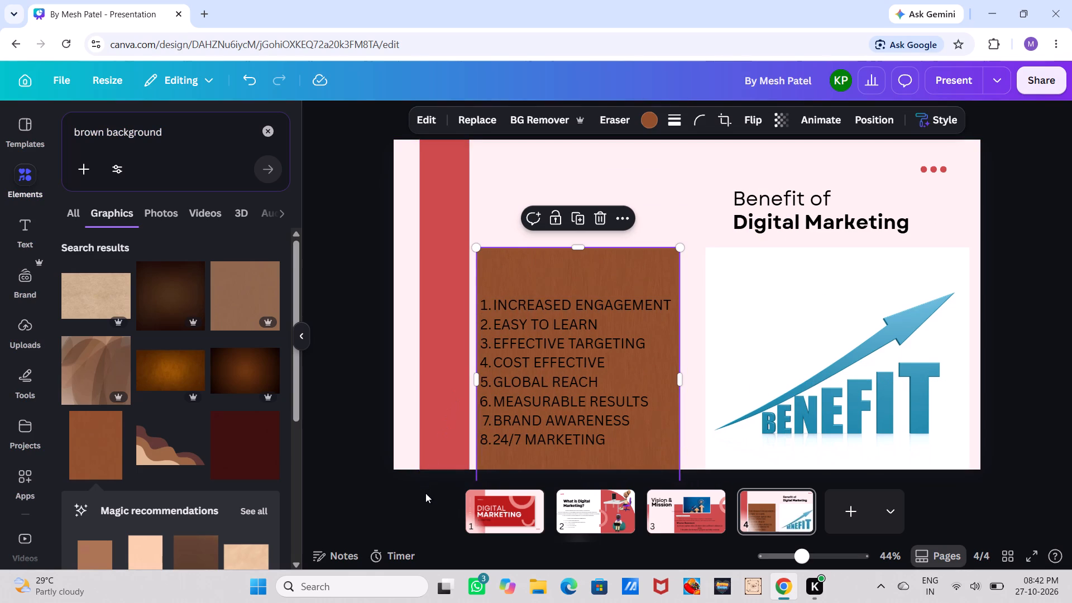
pyautogui.moveTo(679, 243); pyautogui.dragTo(678, 258)
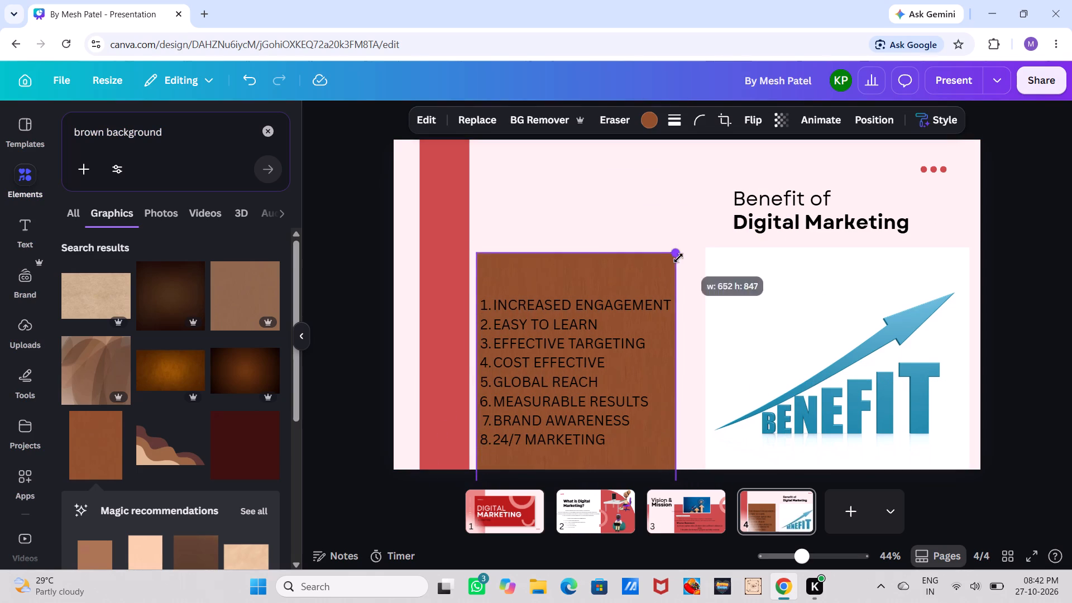
pyautogui.moveTo(678, 258); pyautogui.dragTo(711, 299)
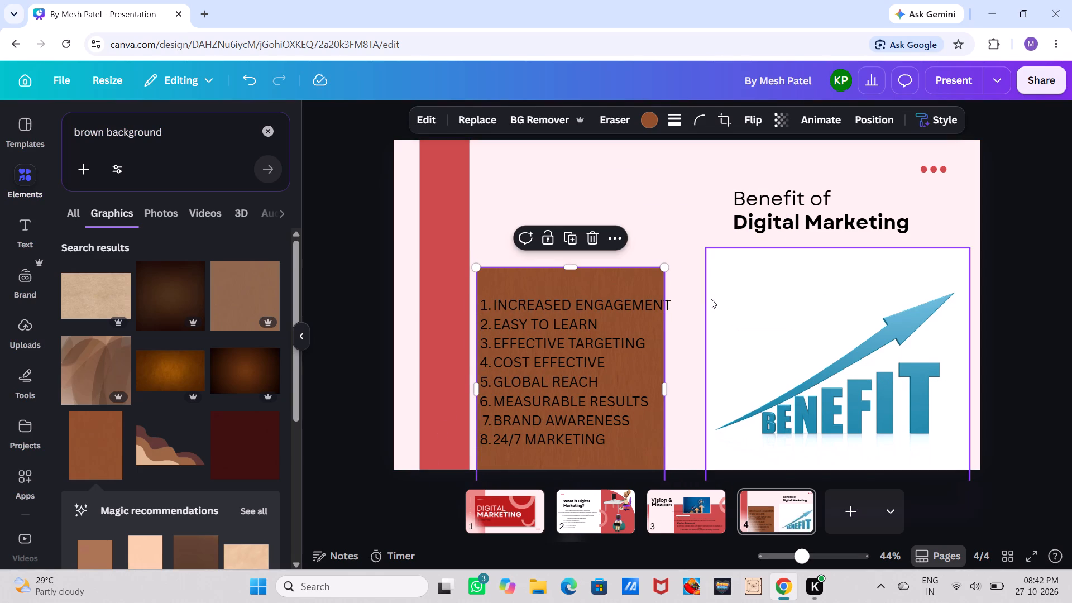
pyautogui.moveTo(659, 266); pyautogui.dragTo(672, 269)
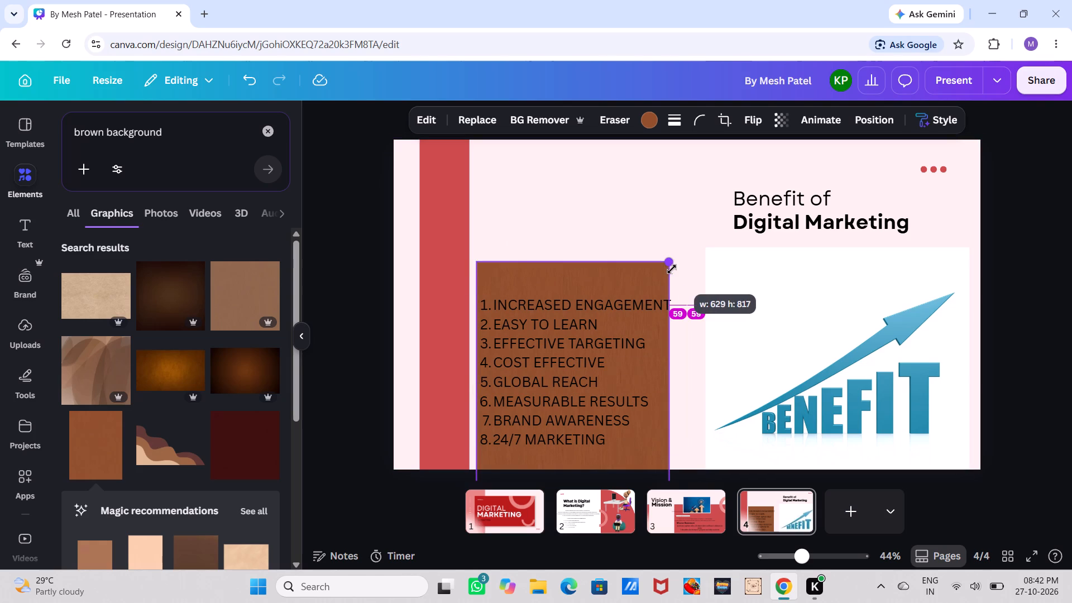
pyautogui.moveTo(672, 269); pyautogui.dragTo(708, 285)
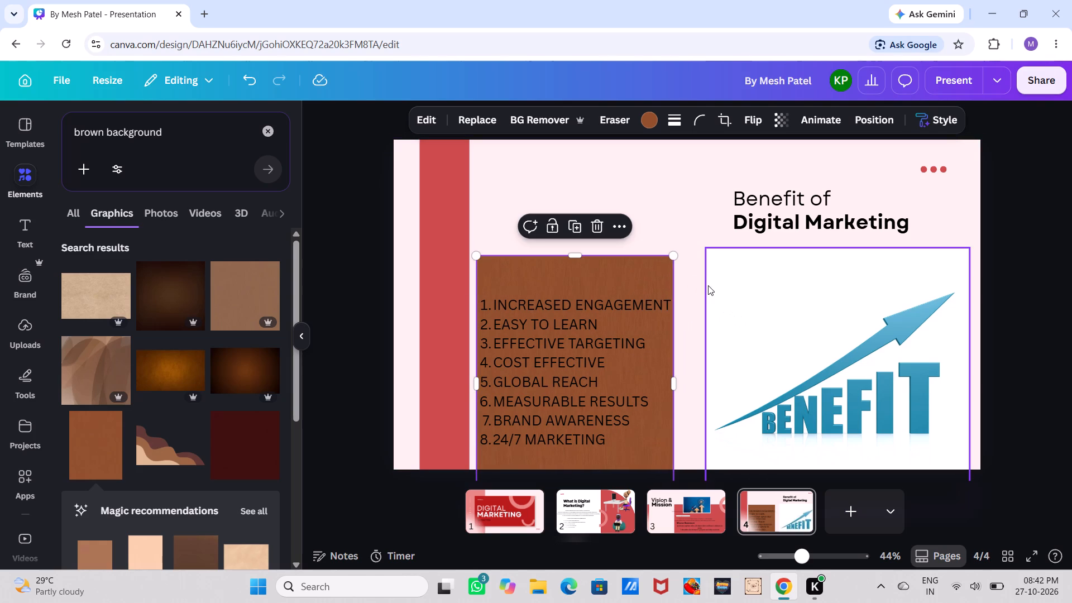
pyautogui.moveTo(580, 259); pyautogui.dragTo(587, 277)
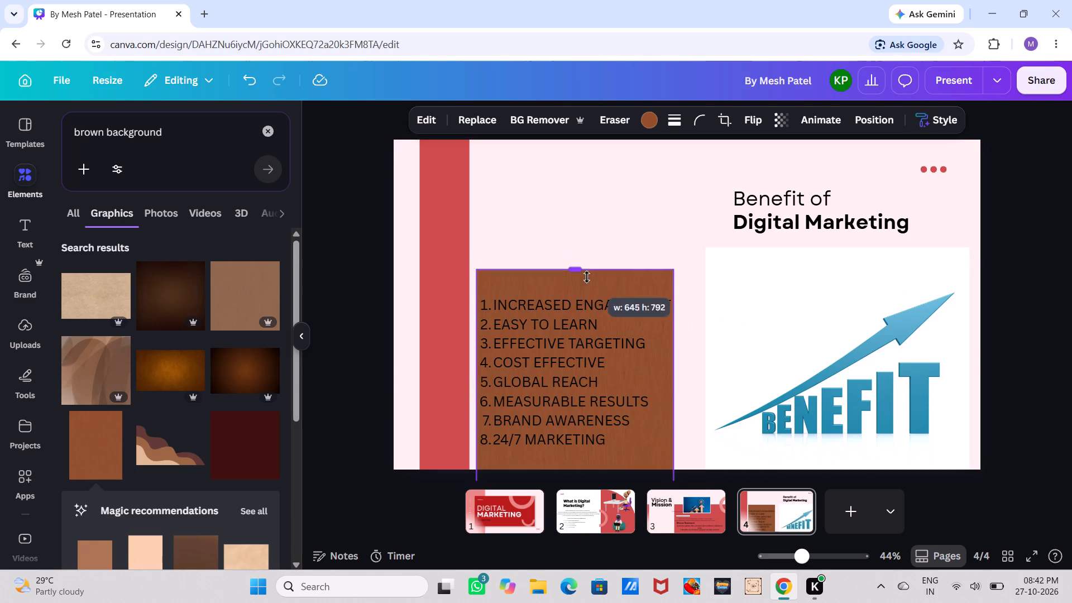
pyautogui.moveTo(587, 277); pyautogui.dragTo(591, 289)
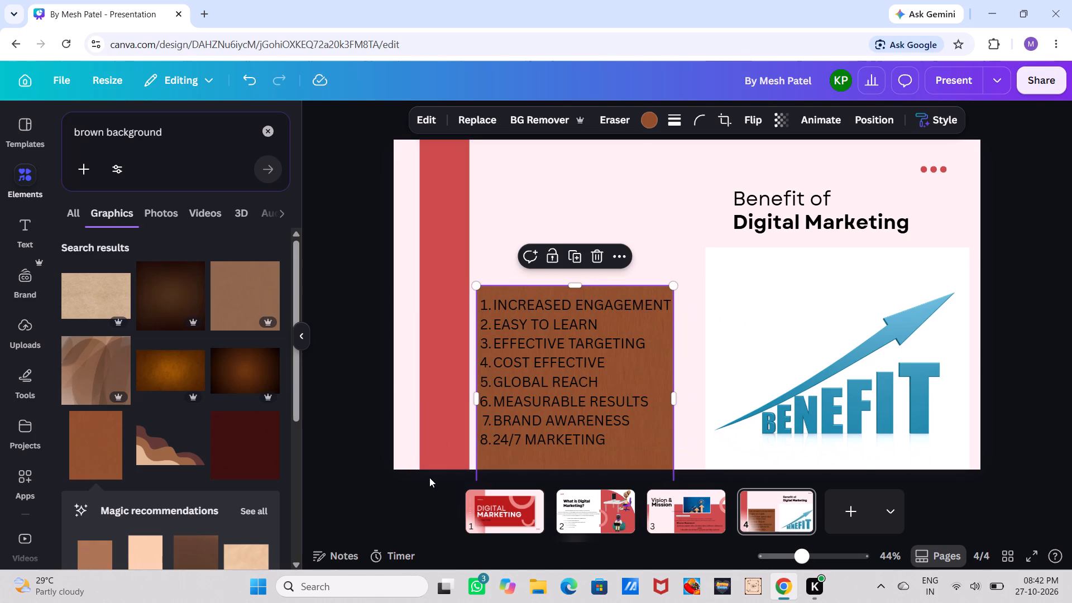
pyautogui.click(428, 482)
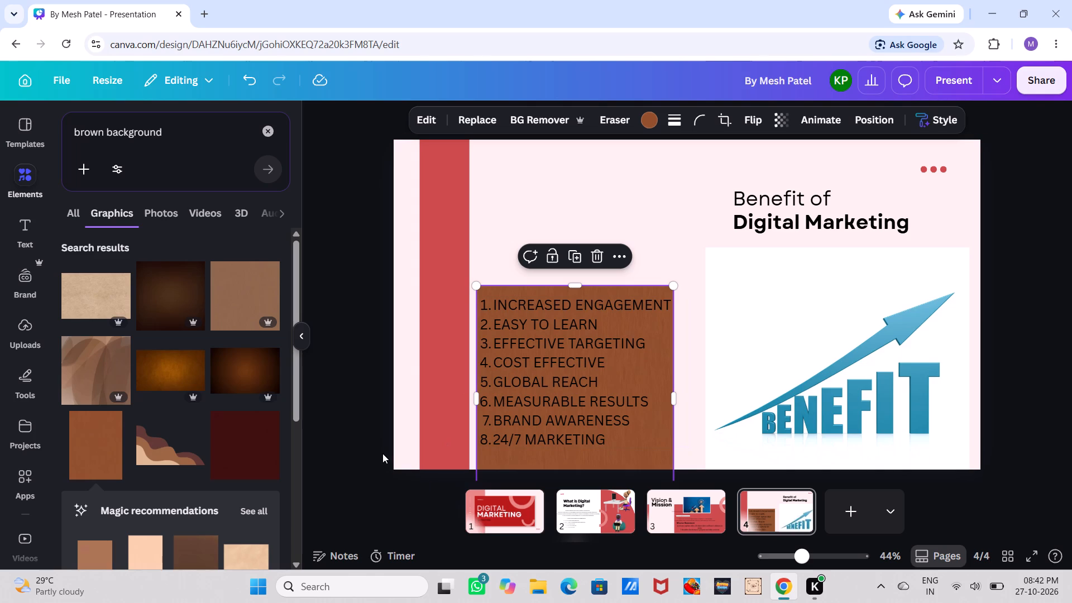
pyautogui.click(382, 453)
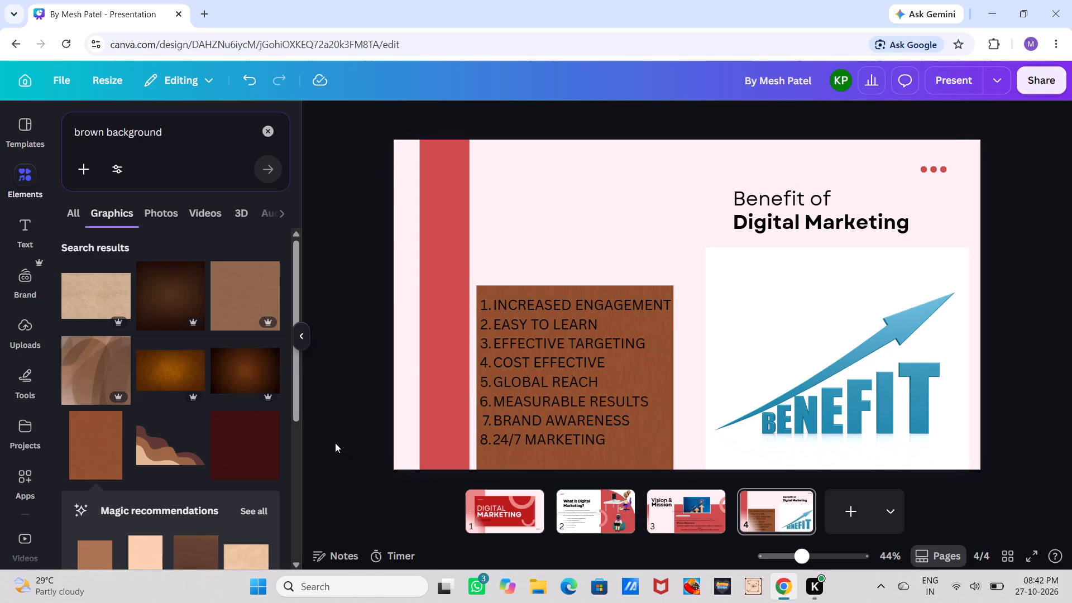
# Add a fifth slide and apply the template's "Objectives" page layout to it.
pyautogui.click(843, 513)
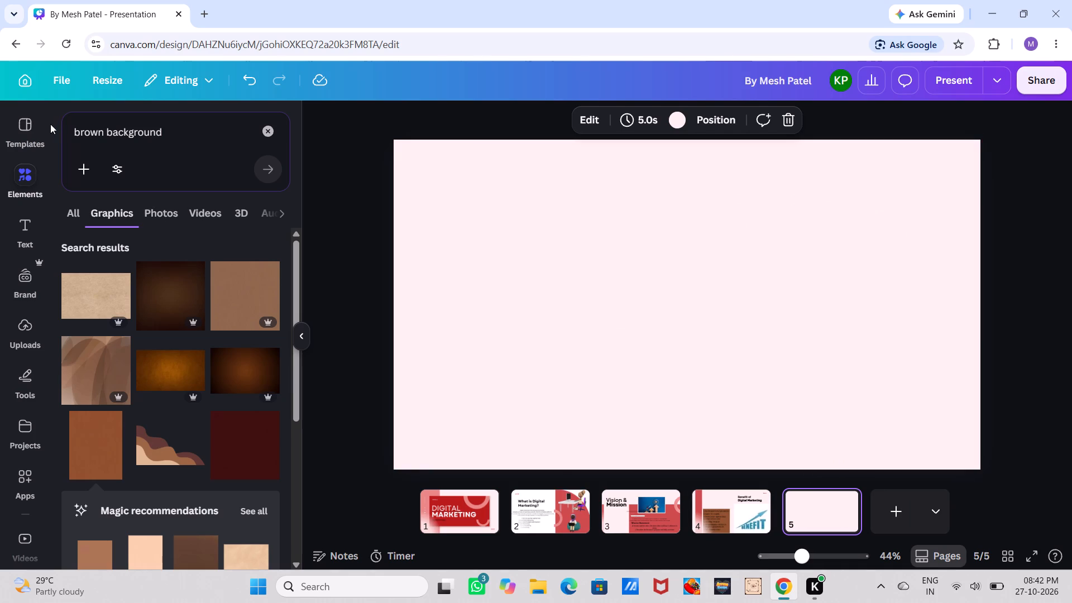
pyautogui.click(35, 127)
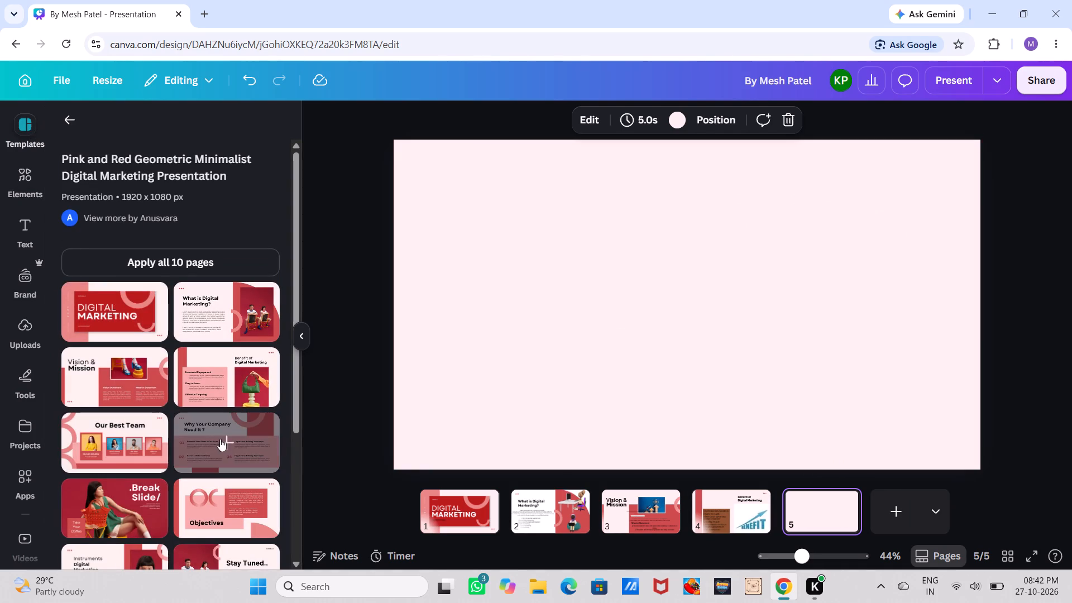
pyautogui.click(256, 508)
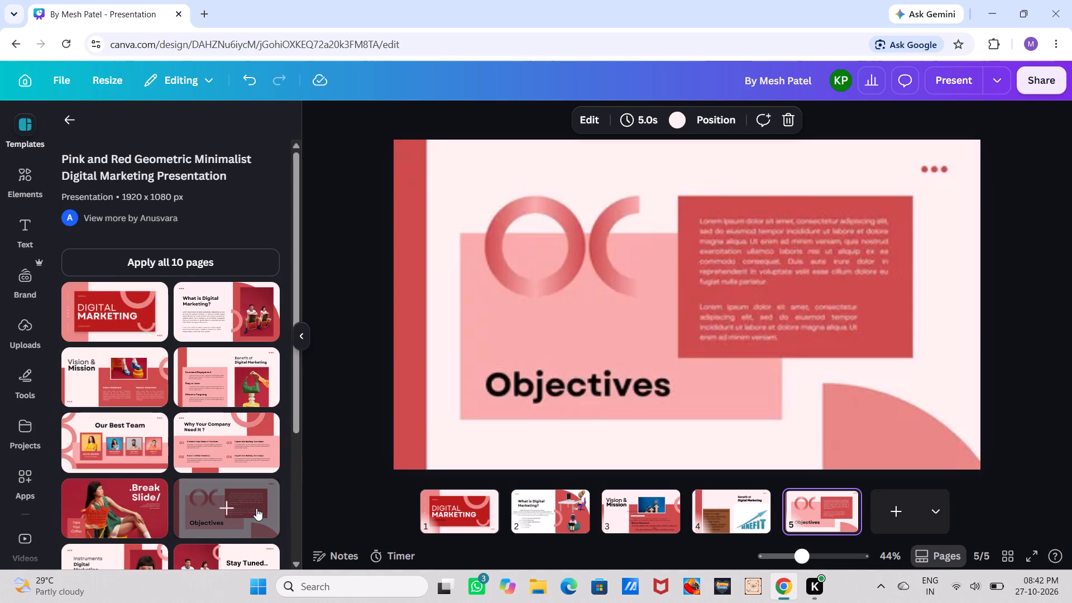
# Delete both lorem ipsum placeholder paragraphs from the red rectangle on the Objectives slide.
pyautogui.click(743, 243)
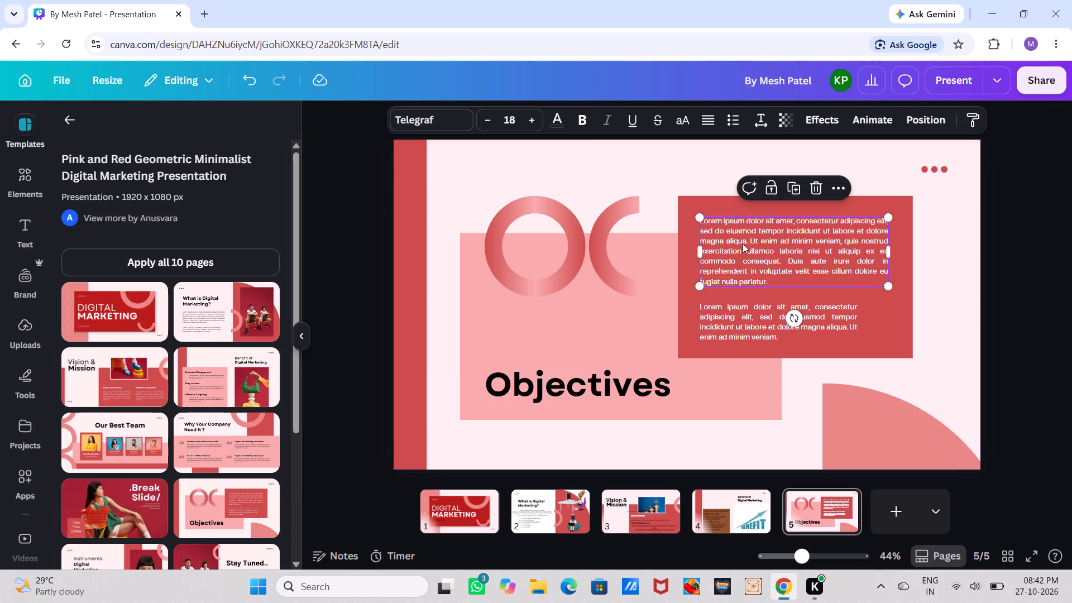
pyautogui.press('Delete')
pyautogui.click(738, 327)
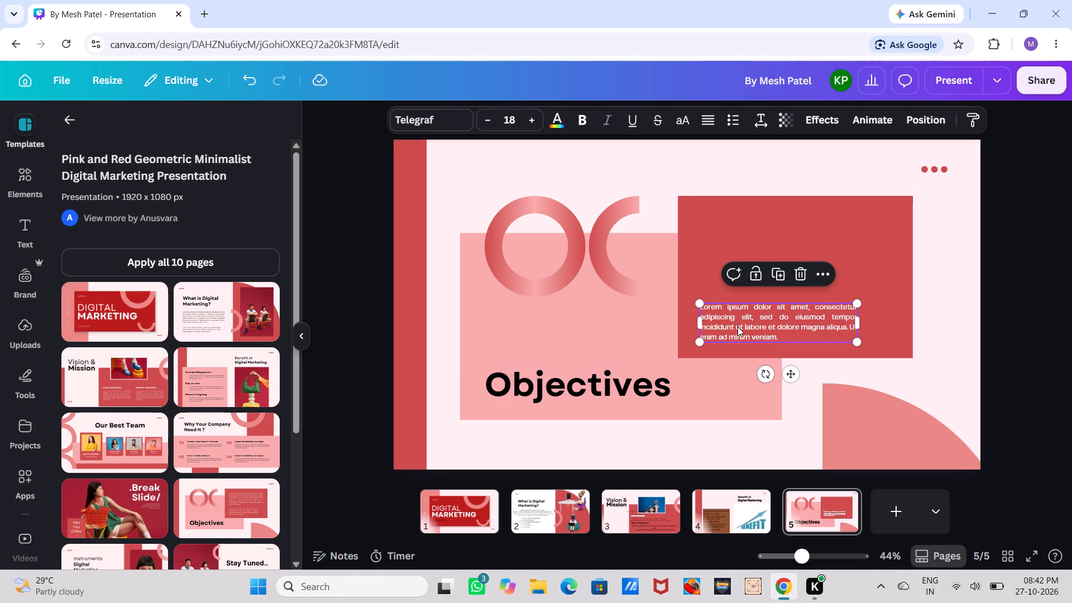
pyautogui.press('Delete')
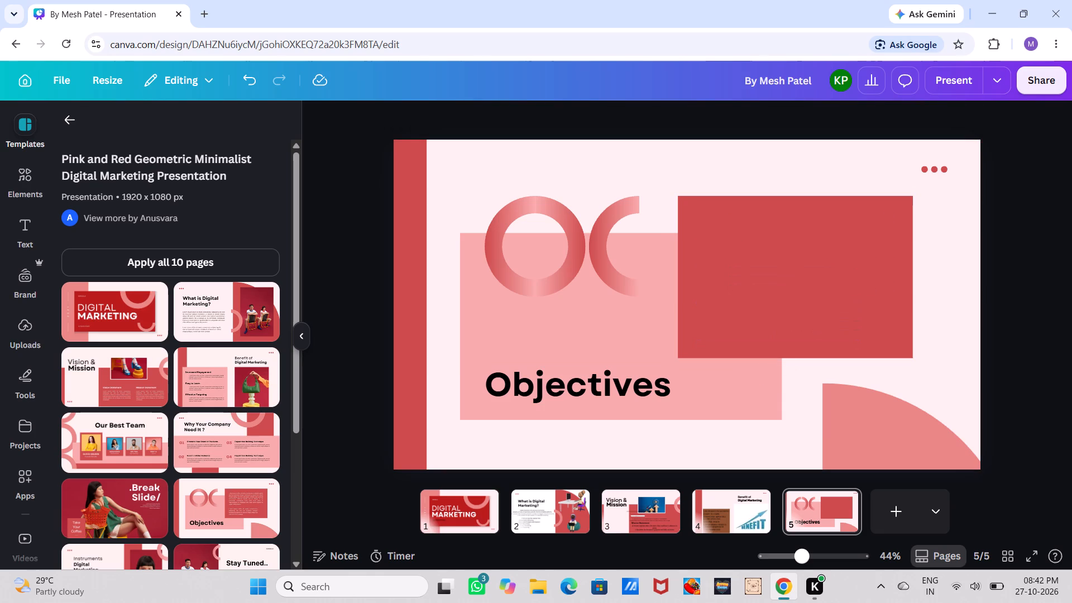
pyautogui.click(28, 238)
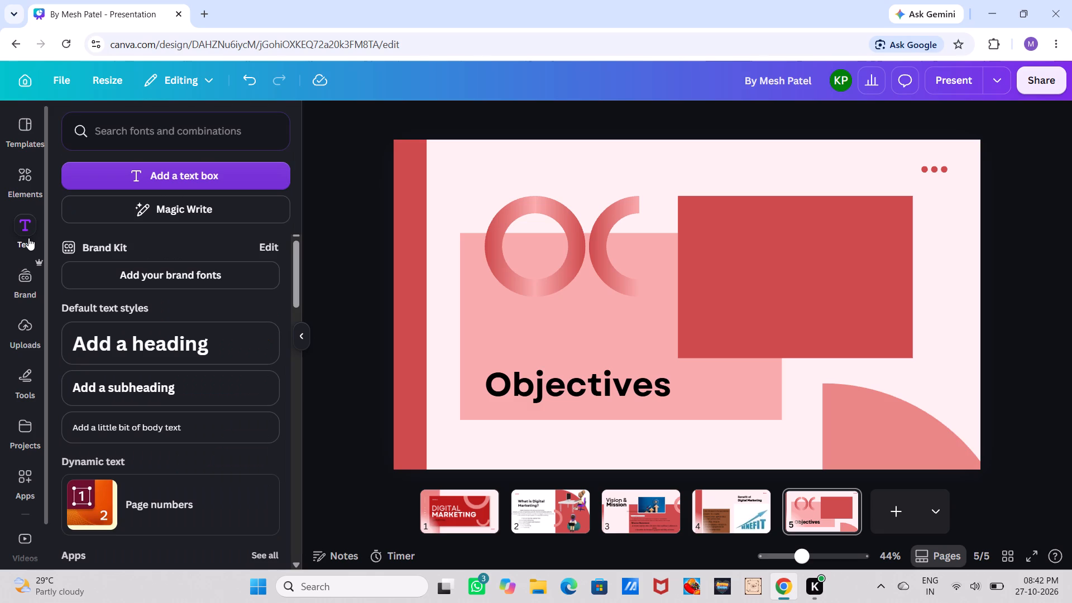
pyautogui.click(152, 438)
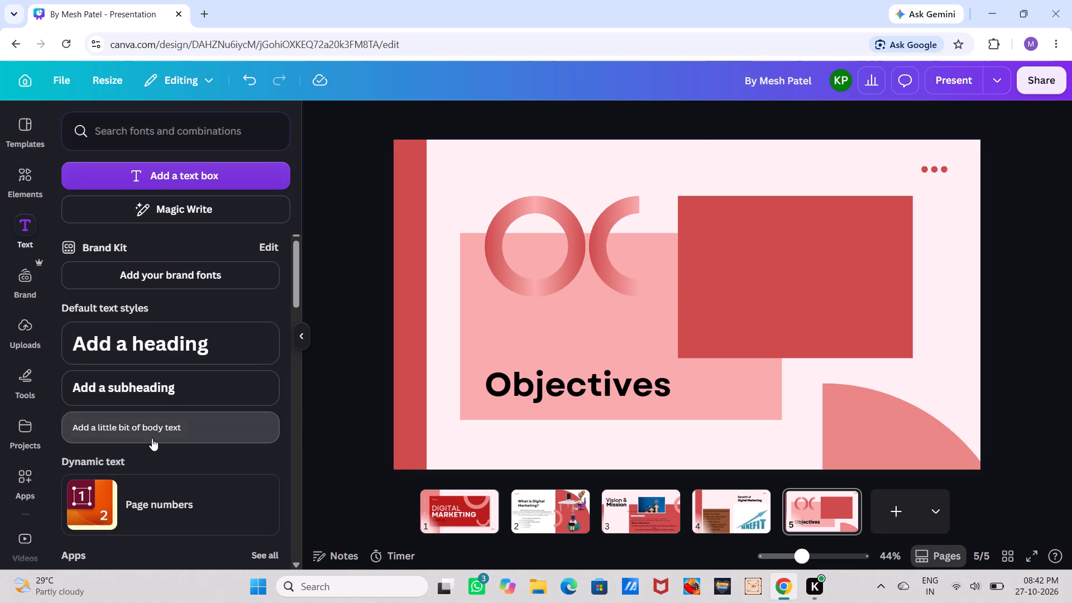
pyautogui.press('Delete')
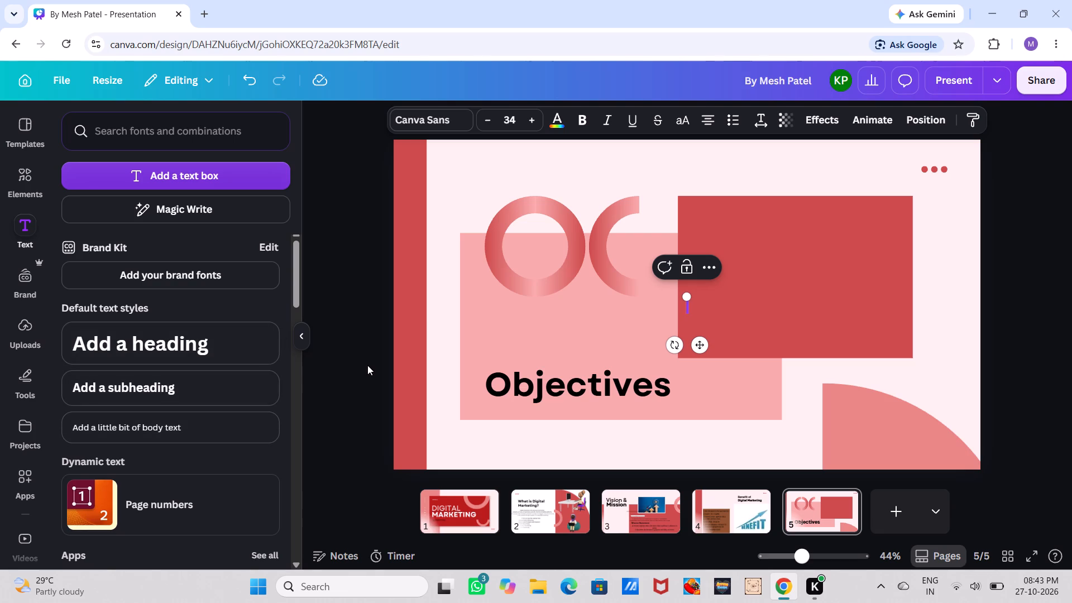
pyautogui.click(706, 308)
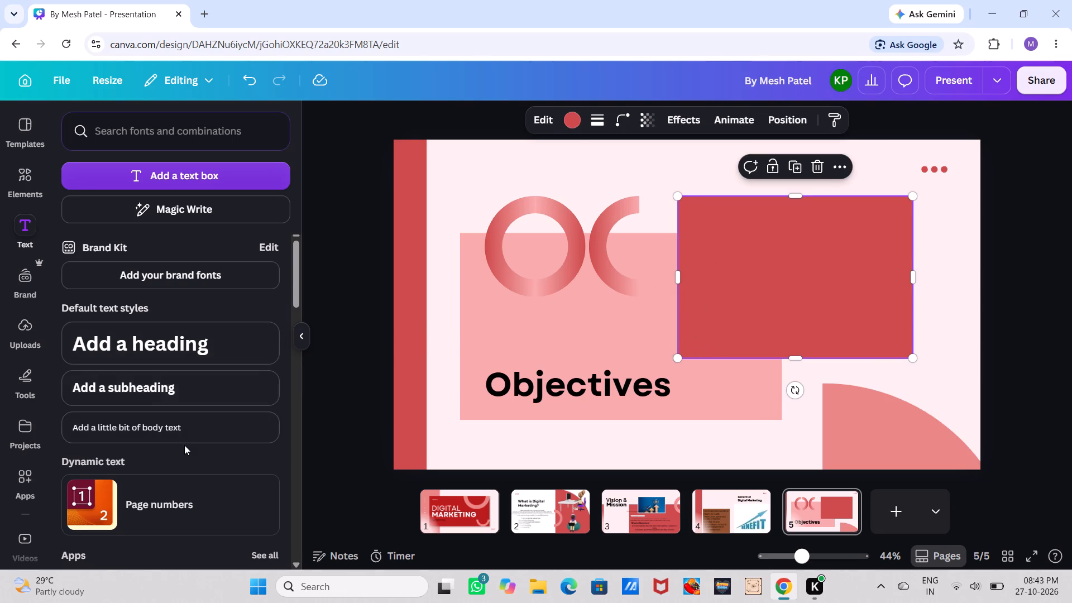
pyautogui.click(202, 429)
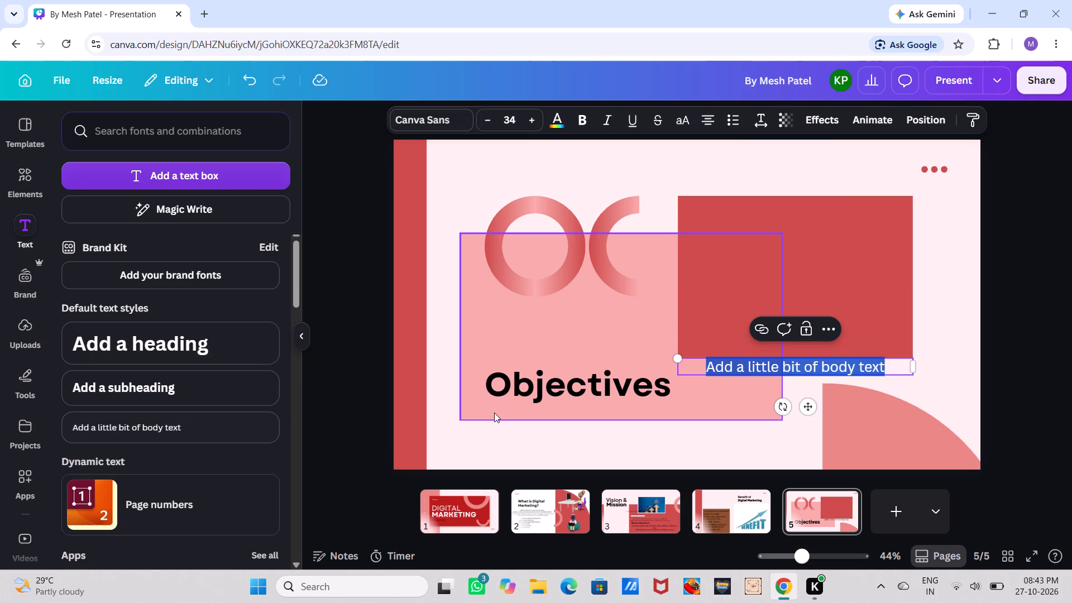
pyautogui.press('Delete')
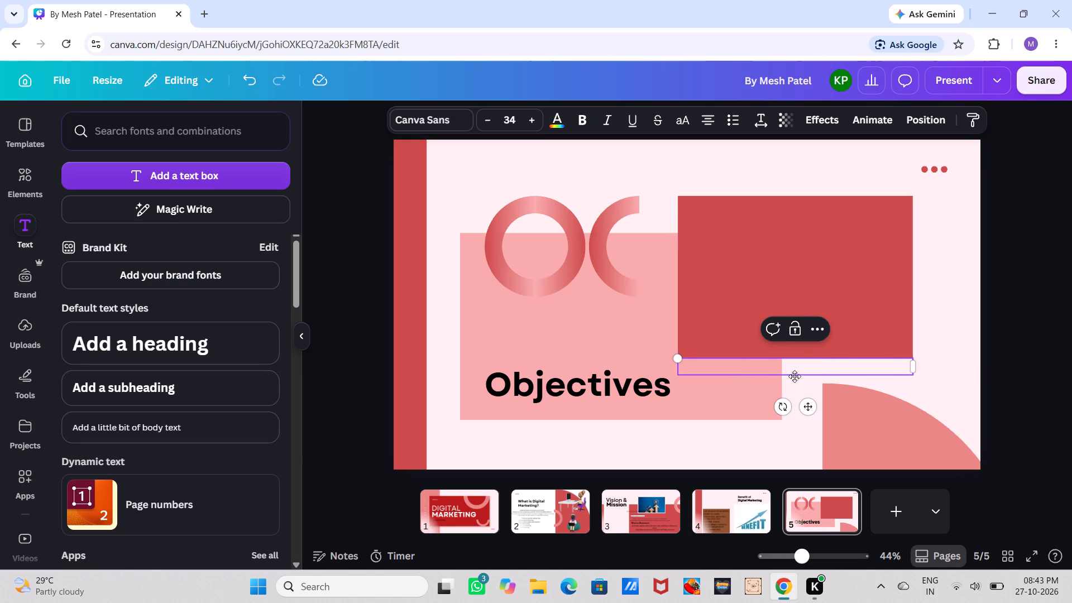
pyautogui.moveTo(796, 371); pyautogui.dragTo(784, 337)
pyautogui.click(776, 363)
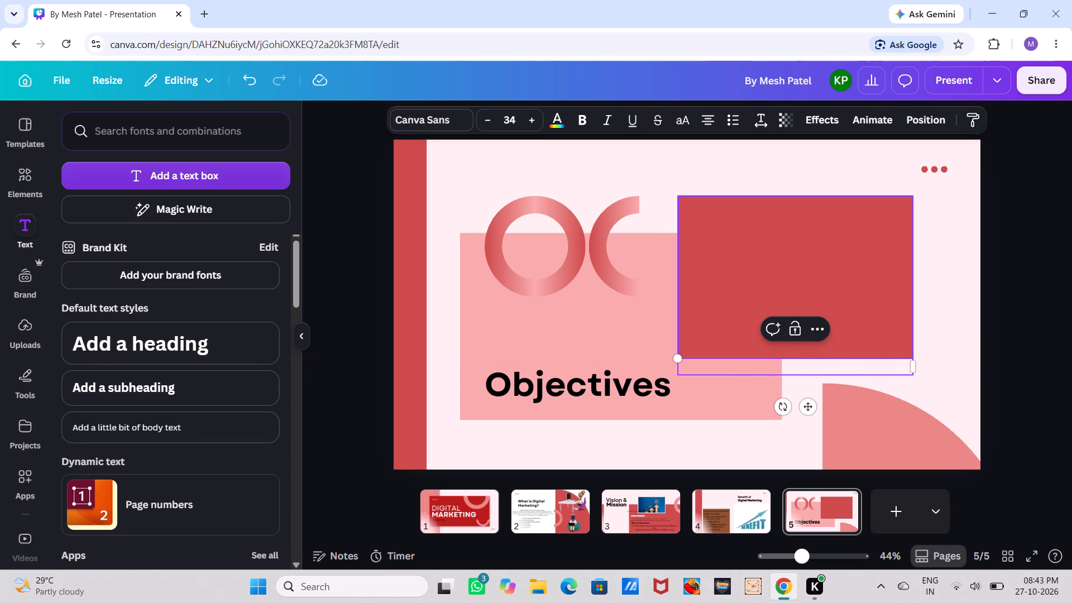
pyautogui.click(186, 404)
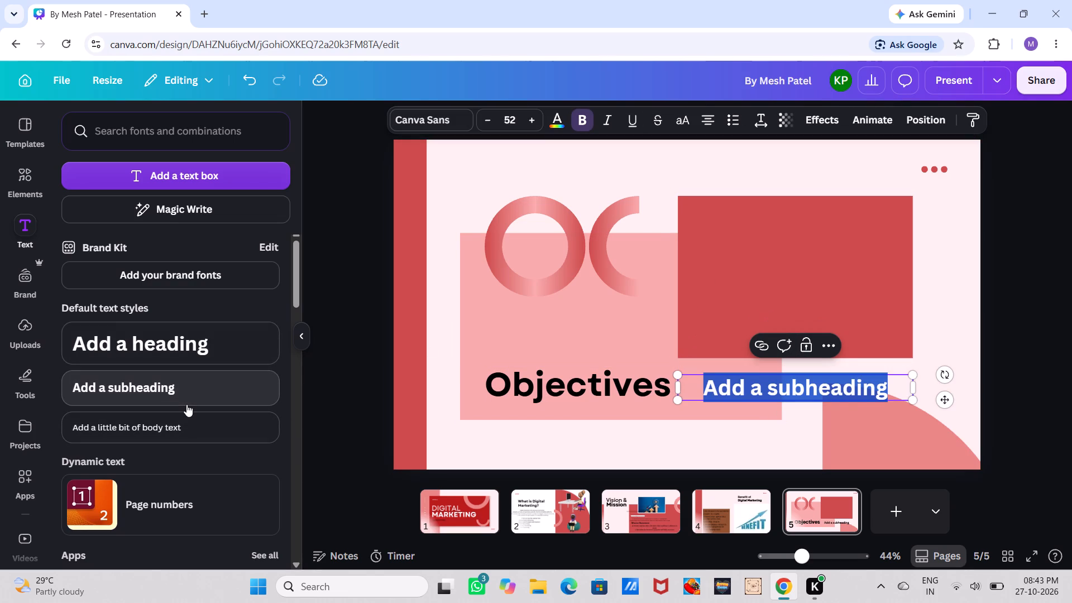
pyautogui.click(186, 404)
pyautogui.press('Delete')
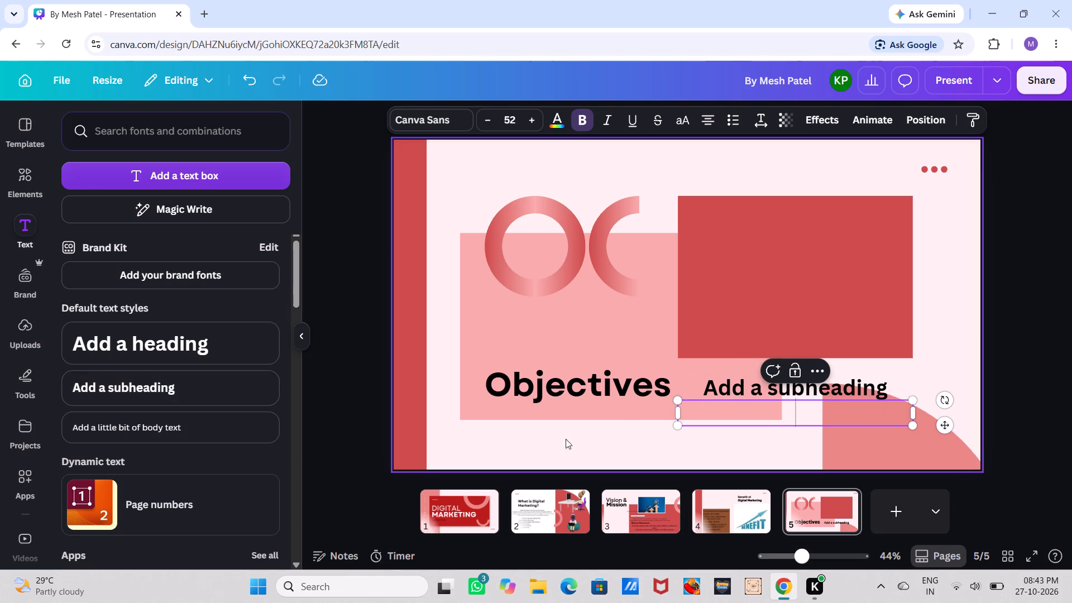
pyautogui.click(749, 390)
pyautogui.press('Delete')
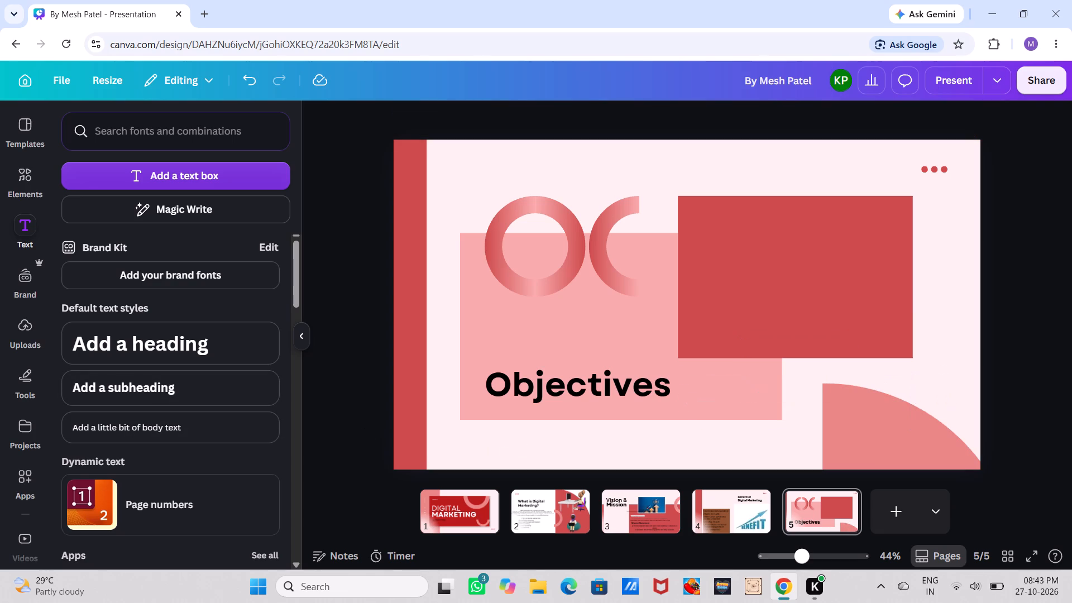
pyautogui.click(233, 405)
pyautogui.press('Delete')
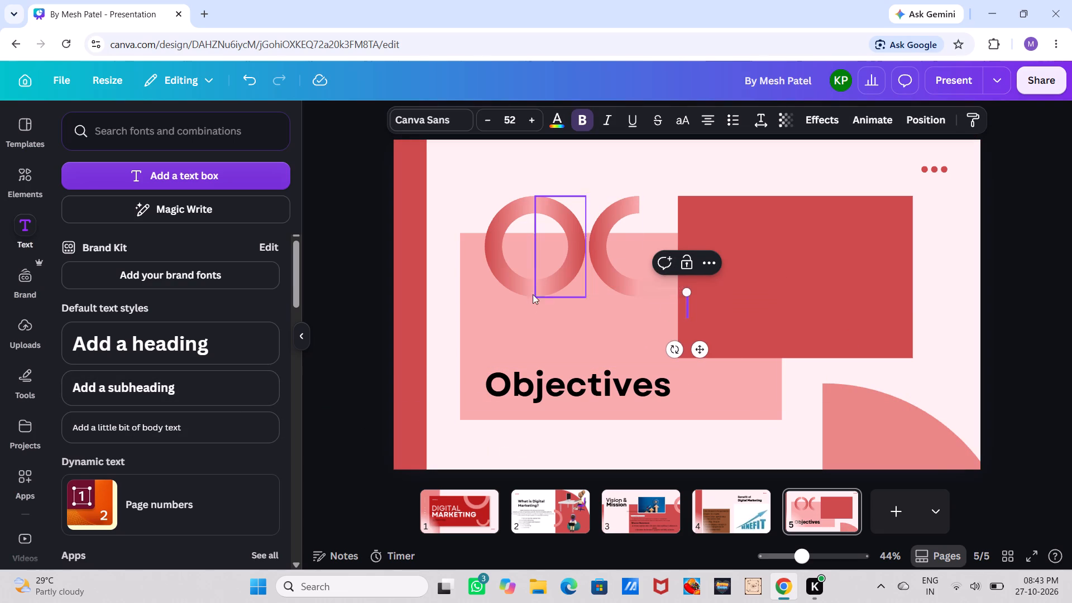
# Add a body text box on the Objectives slide and enter "The main objective of digital marketing is to".
pyautogui.click(248, 434)
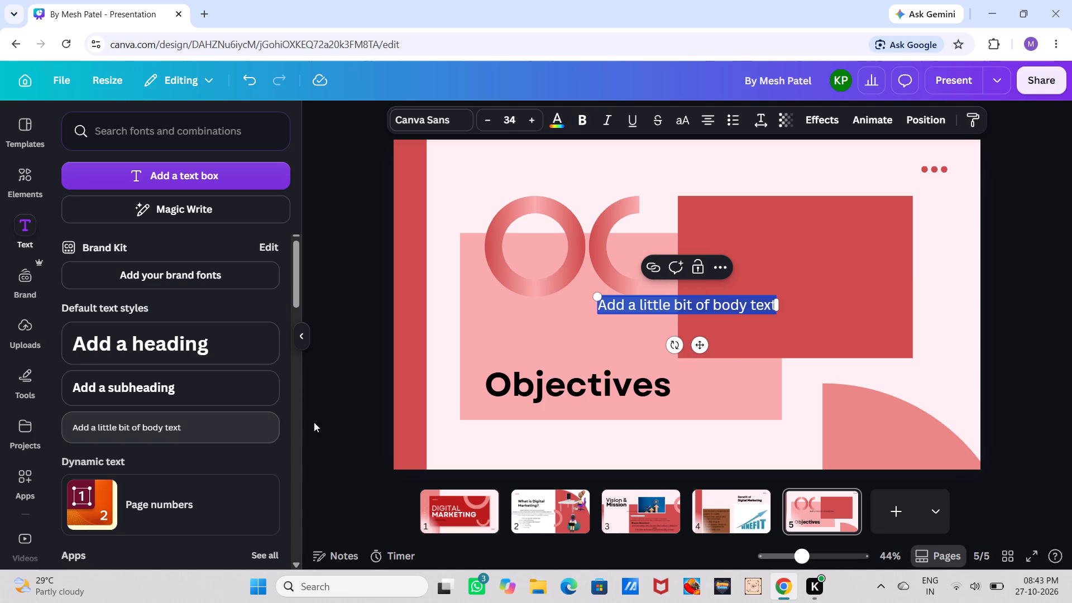
pyautogui.press('Delete')
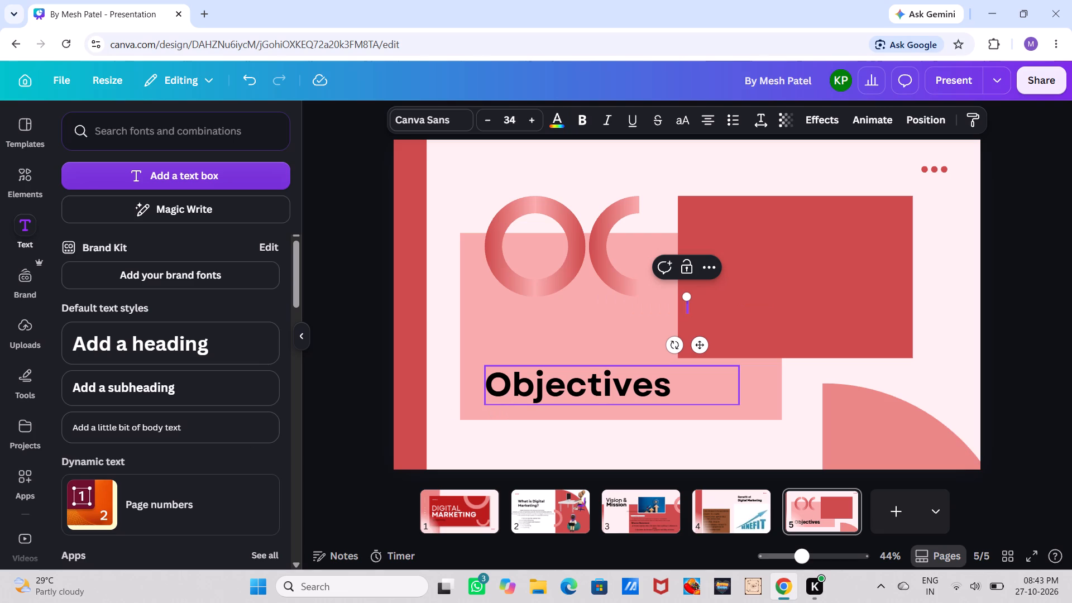
pyautogui.write('The main')
pyautogui.press('space')
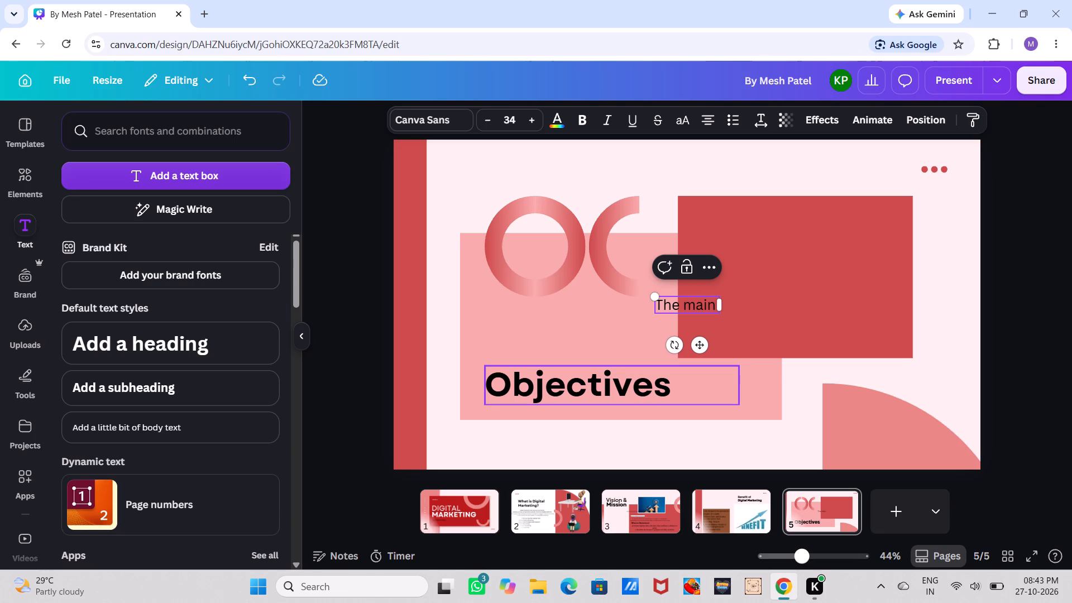
pyautogui.press('o')
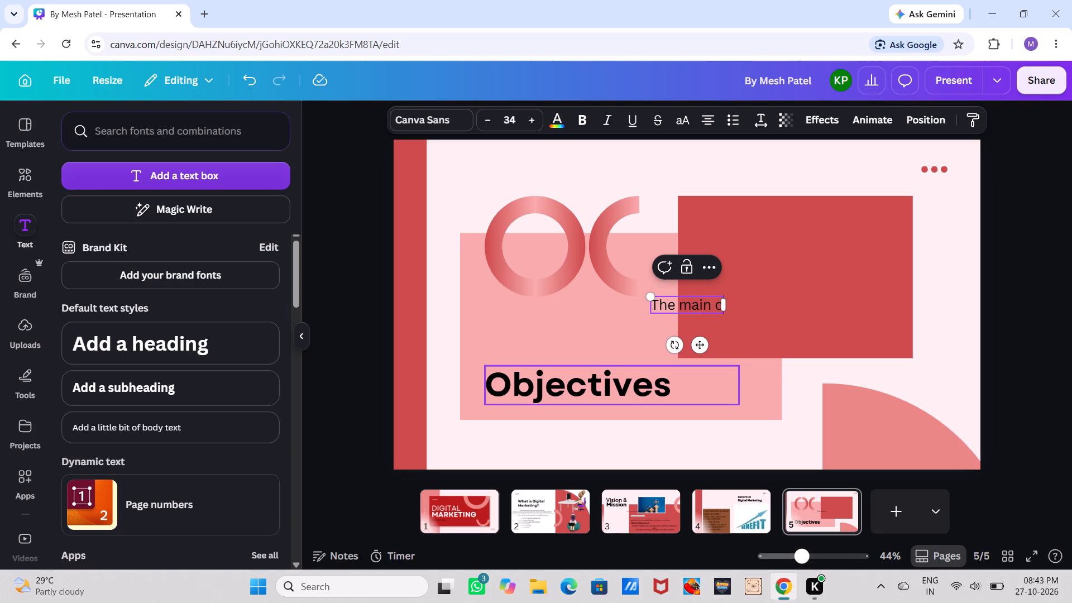
pyautogui.write('bjective')
pyautogui.press('space')
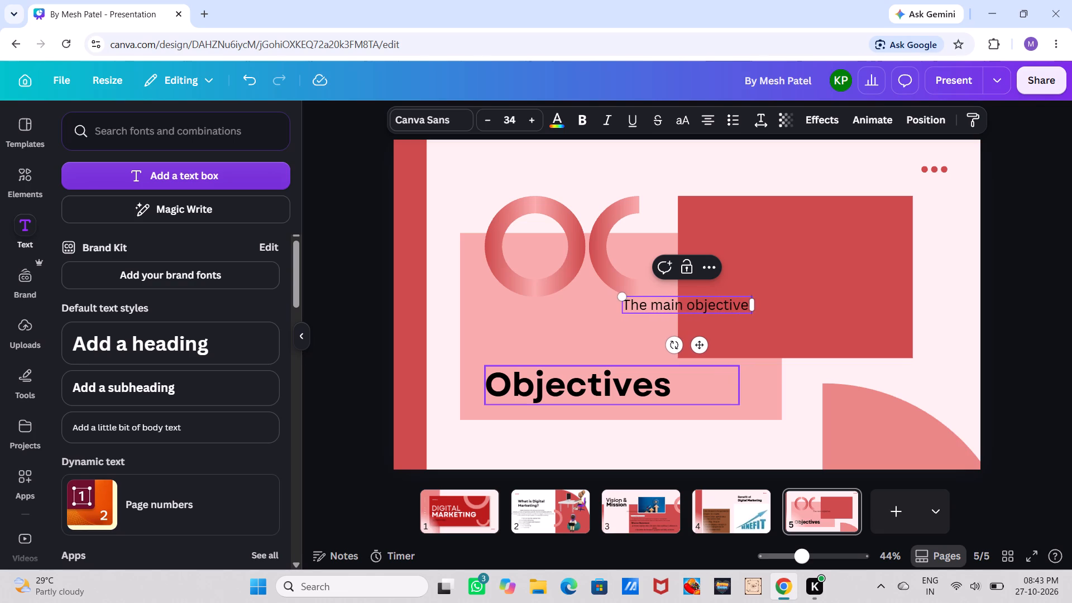
pyautogui.write('of digital')
pyautogui.press('space')
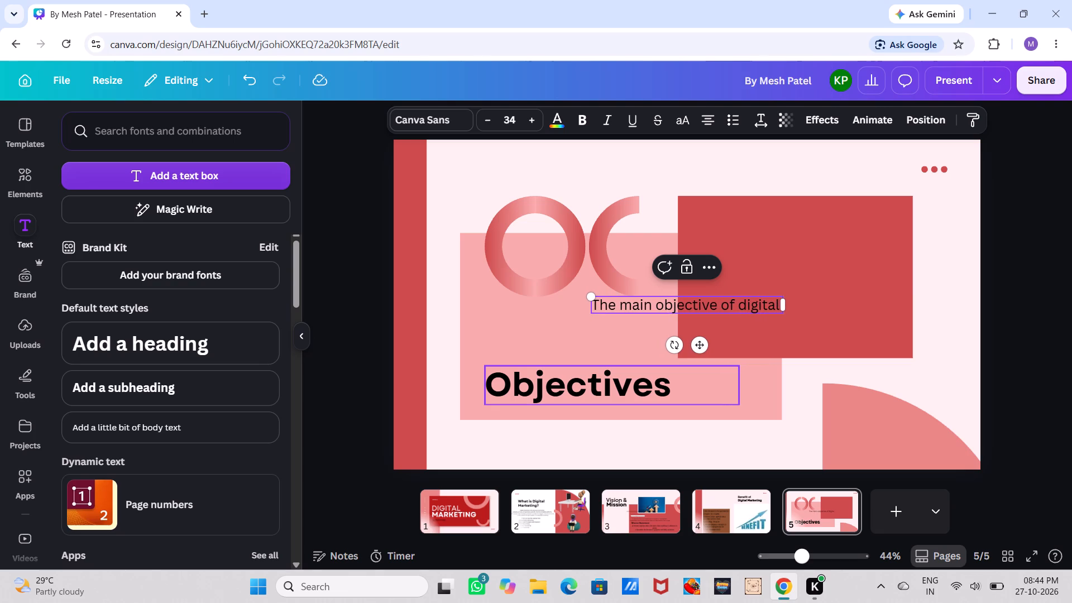
pyautogui.write('marketing is yo')
pyautogui.press('space')
pyautogui.press('BackSpace')
pyautogui.press('BackSpace')
pyautogui.write('to')
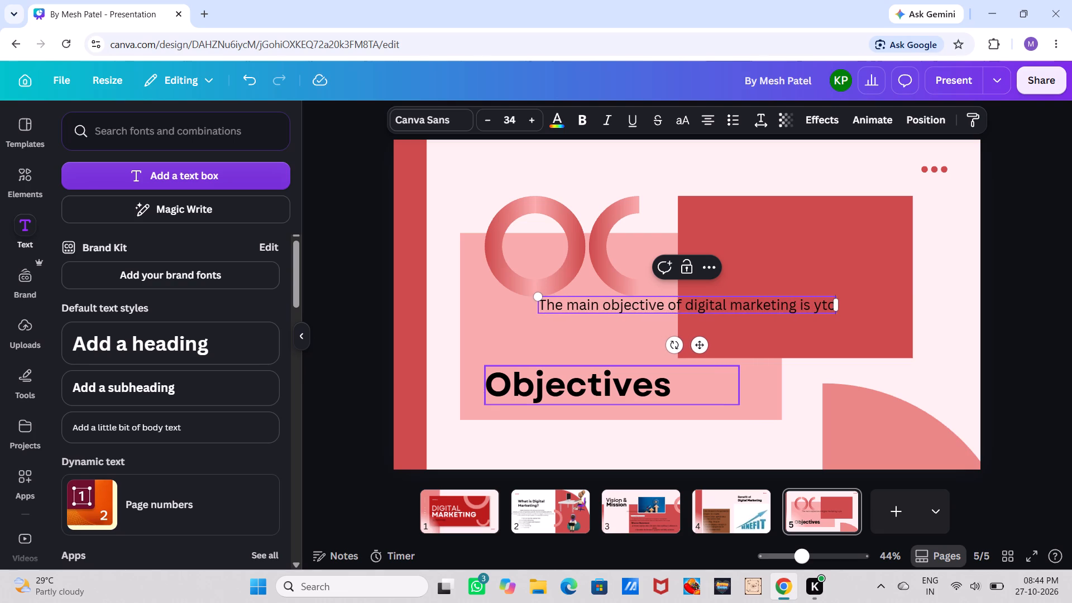
pyautogui.press('space')
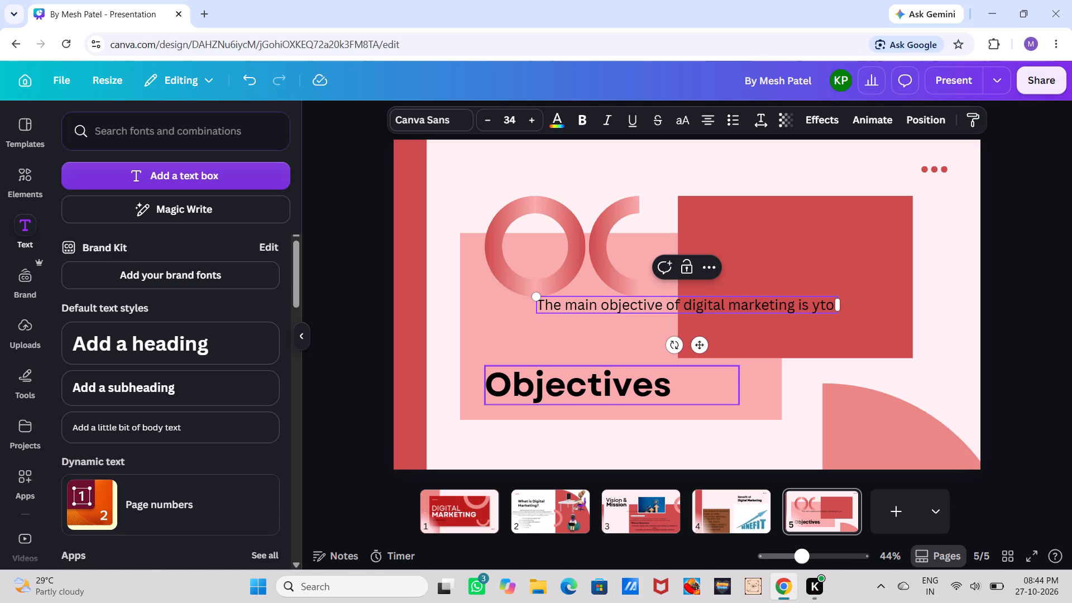
pyautogui.press('BackSpace')
pyautogui.press('BackSpace')
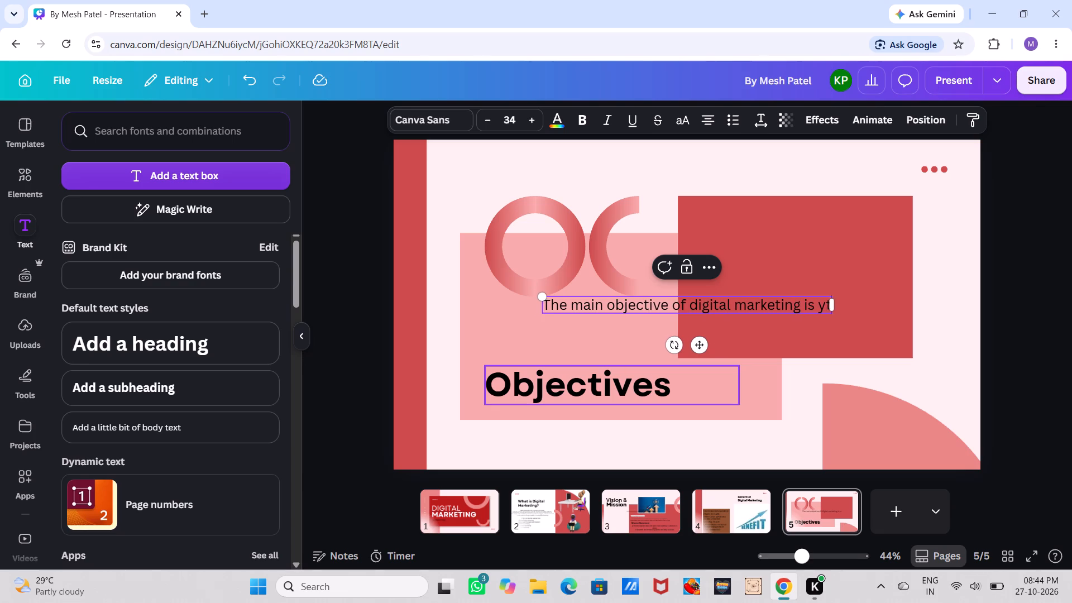
pyautogui.press('BackSpace')
pyautogui.press('BackSpace')
pyautogui.write('to')
pyautogui.press('space')
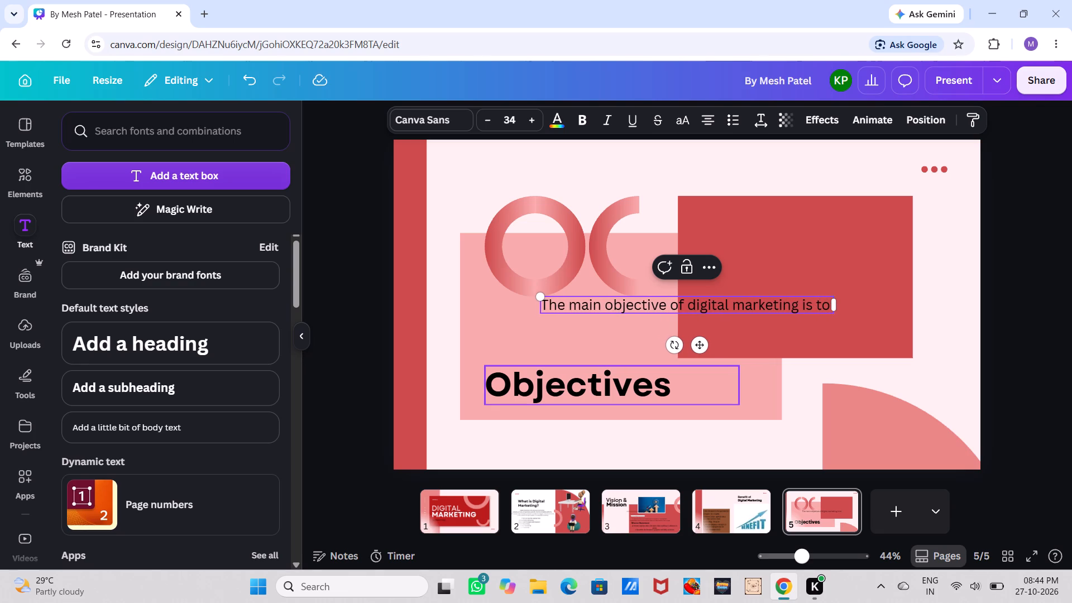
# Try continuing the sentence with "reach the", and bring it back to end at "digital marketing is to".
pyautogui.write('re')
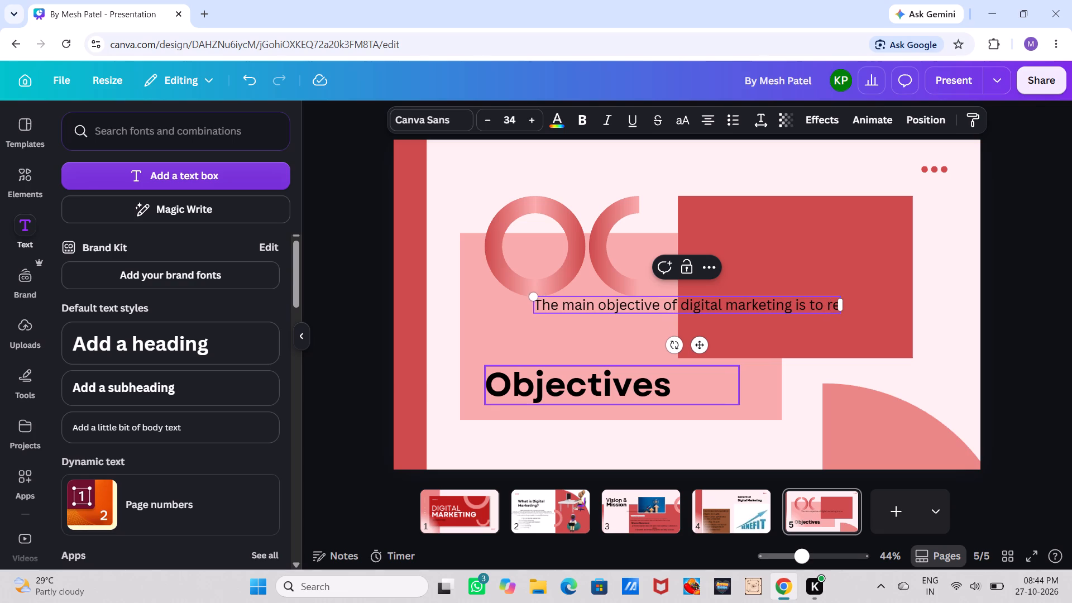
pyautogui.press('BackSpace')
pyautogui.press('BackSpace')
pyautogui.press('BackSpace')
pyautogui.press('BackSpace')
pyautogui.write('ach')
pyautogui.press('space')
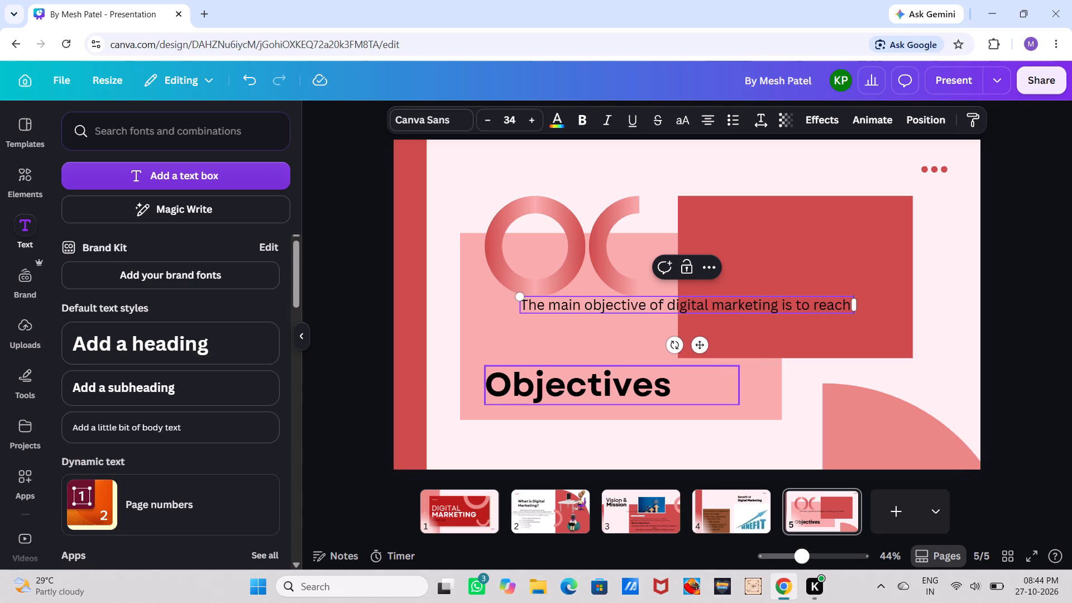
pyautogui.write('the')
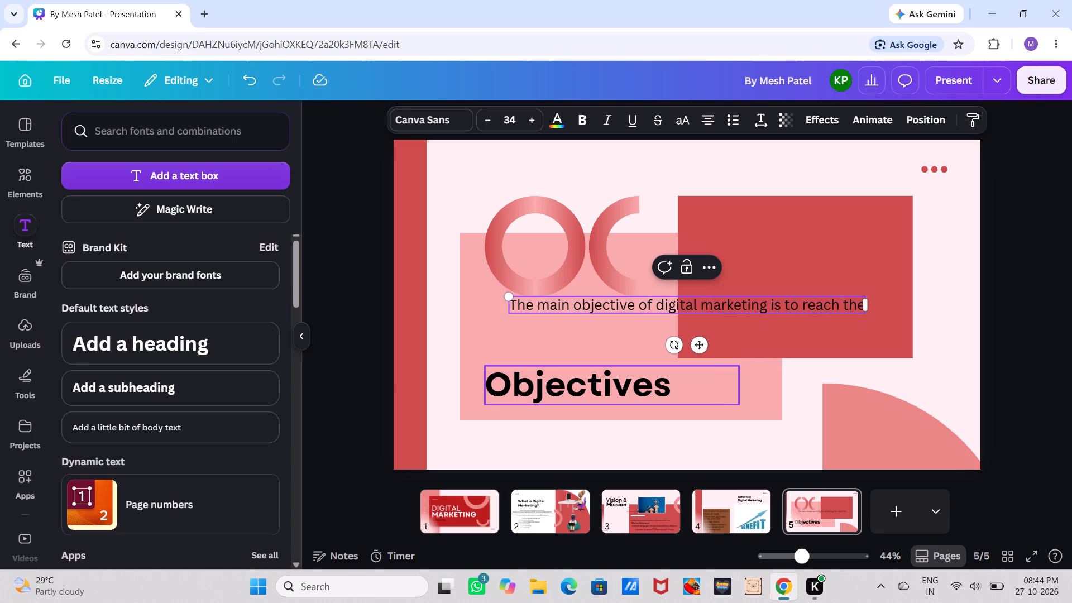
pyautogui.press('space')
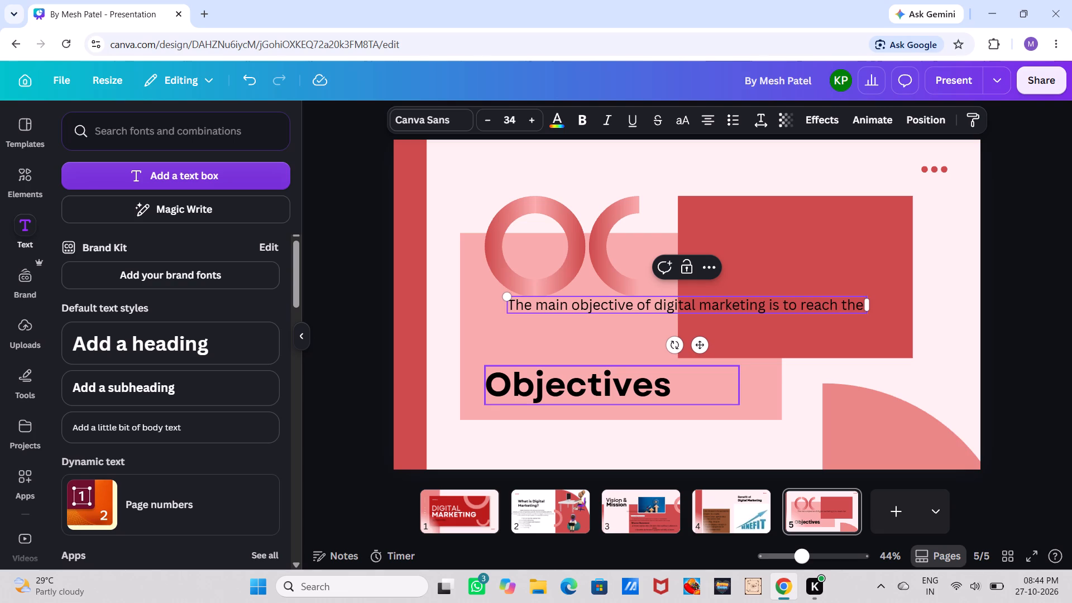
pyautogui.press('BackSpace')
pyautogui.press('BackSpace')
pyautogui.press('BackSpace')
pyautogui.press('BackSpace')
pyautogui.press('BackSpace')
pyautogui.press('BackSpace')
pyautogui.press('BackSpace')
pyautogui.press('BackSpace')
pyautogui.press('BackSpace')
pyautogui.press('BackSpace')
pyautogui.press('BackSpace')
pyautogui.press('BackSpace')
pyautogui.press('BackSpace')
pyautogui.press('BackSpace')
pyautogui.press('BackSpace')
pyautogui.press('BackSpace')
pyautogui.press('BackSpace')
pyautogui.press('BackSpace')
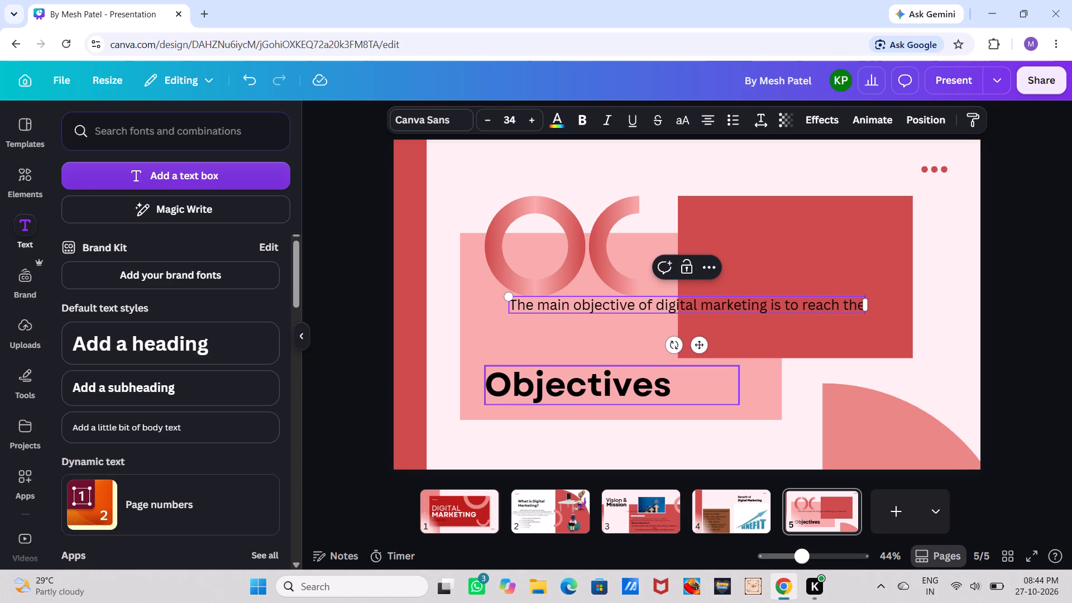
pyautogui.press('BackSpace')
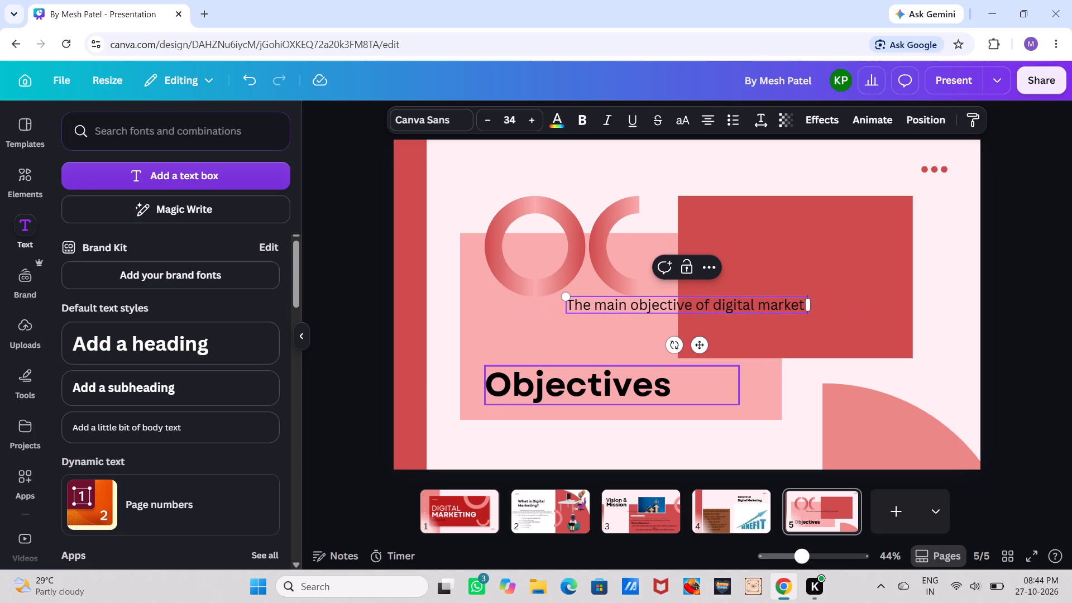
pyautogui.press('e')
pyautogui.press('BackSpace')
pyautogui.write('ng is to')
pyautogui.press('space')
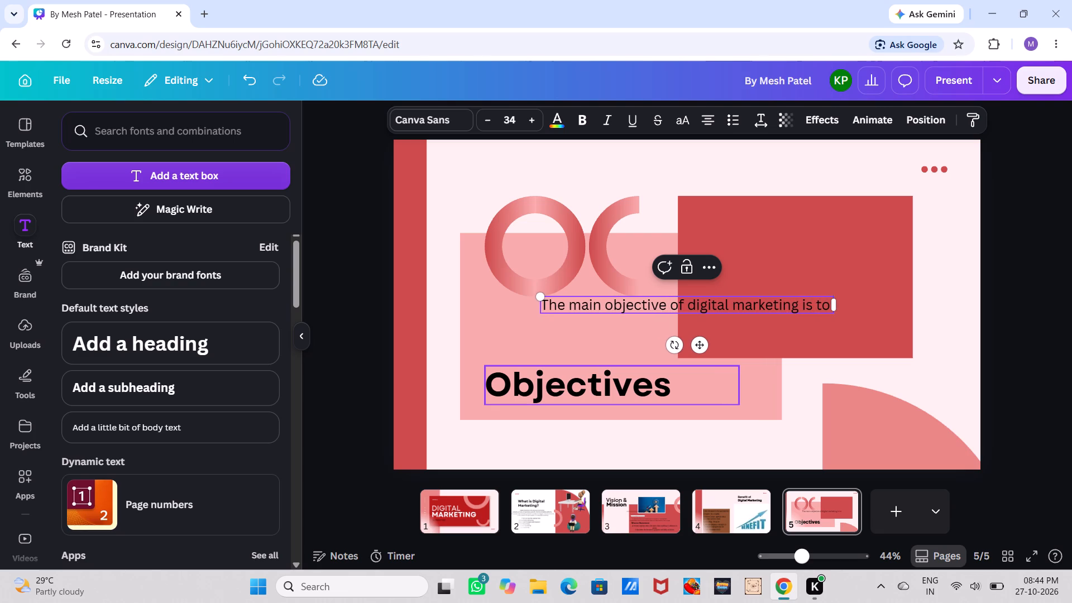
# Continue the sentence with "promote products", followed by "and services" on a new line.
pyautogui.write('promote')
pyautogui.press('space')
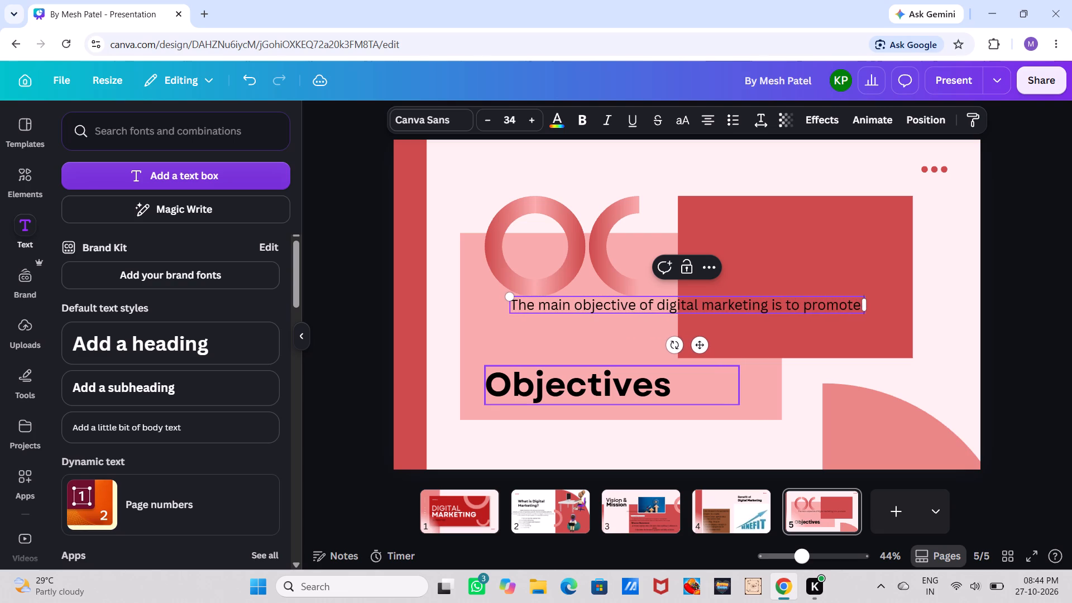
pyautogui.write('products')
pyautogui.press('space')
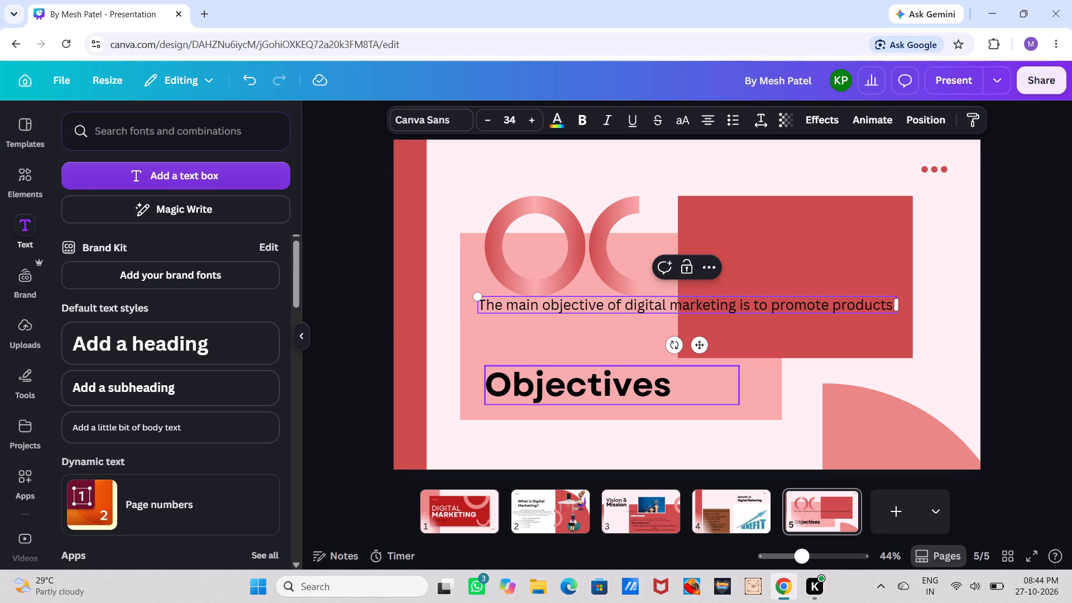
pyautogui.press('Return')
pyautogui.write('and')
pyautogui.press('space')
pyautogui.write('ser')
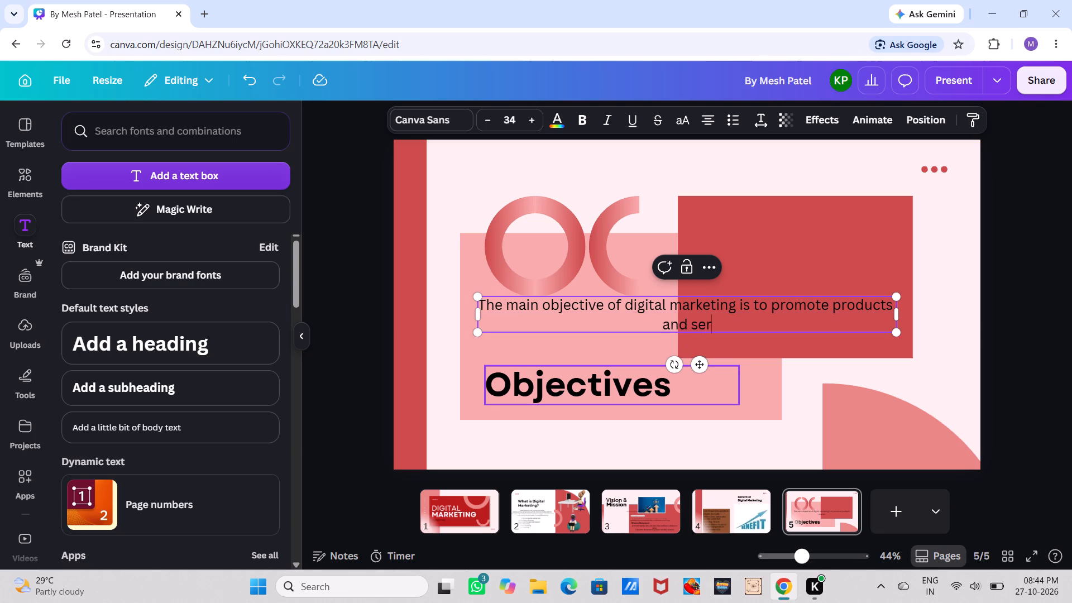
pyautogui.write('vices')
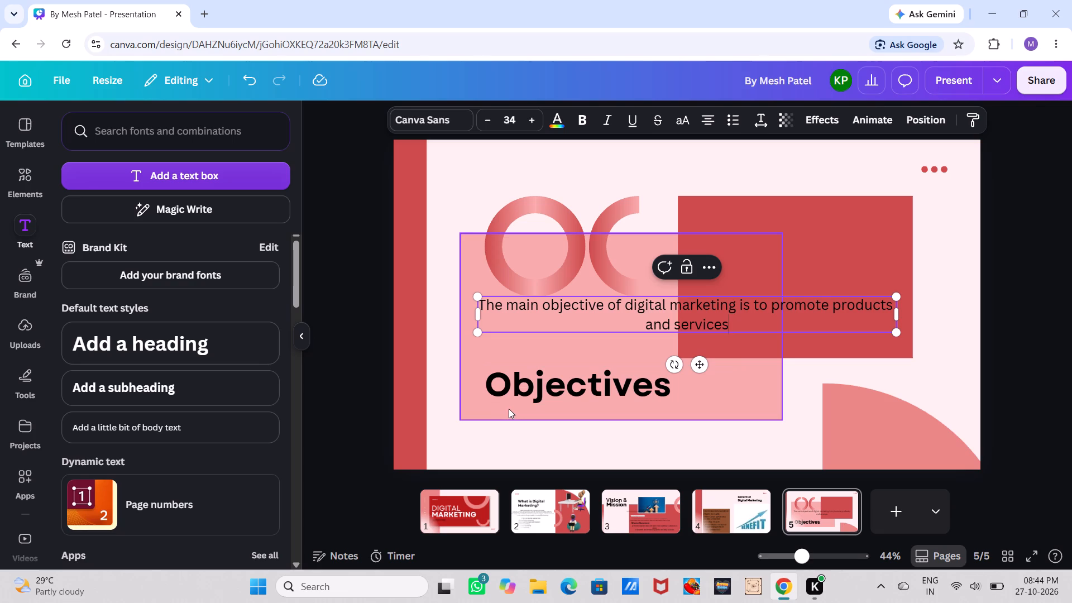
pyautogui.press('space')
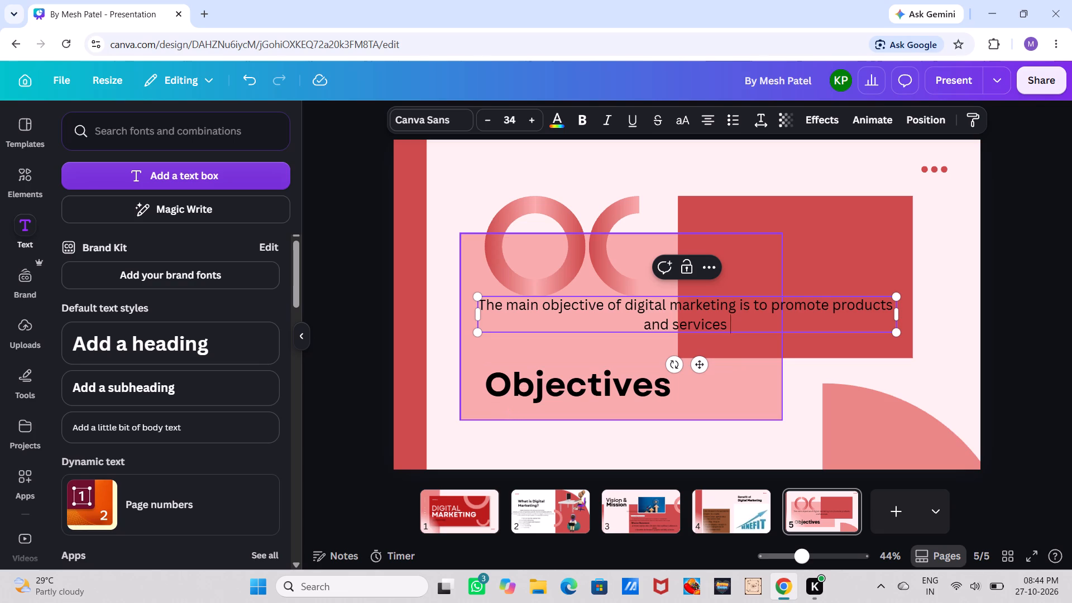
# Extend the second line with "through online platforms such as social media, websites,".
pyautogui.write('through online')
pyautogui.press('space')
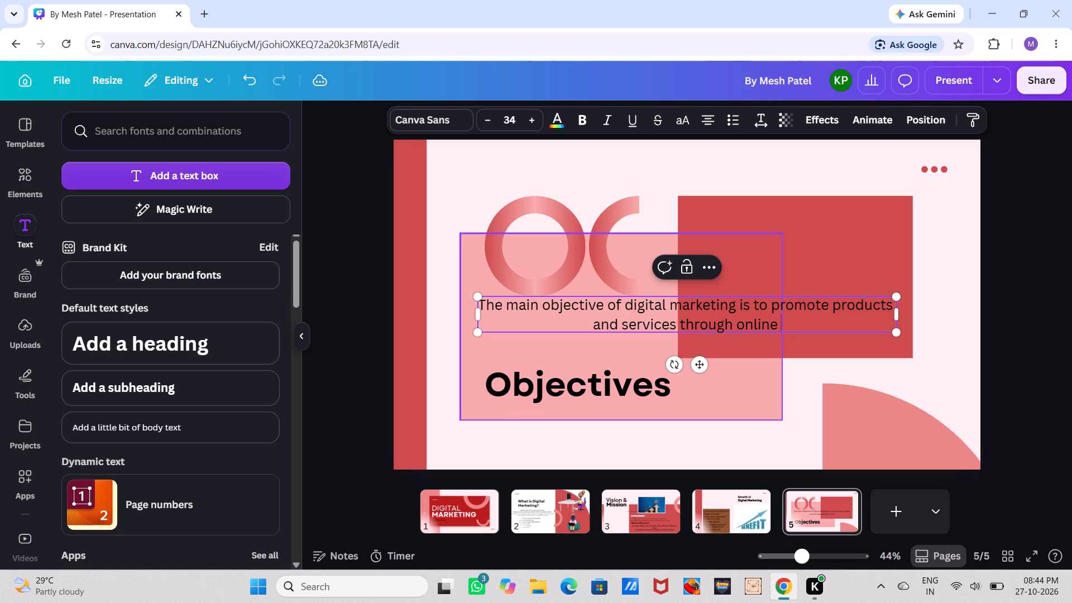
pyautogui.write('platf')
pyautogui.write('or')
pyautogui.write('ms')
pyautogui.press('space')
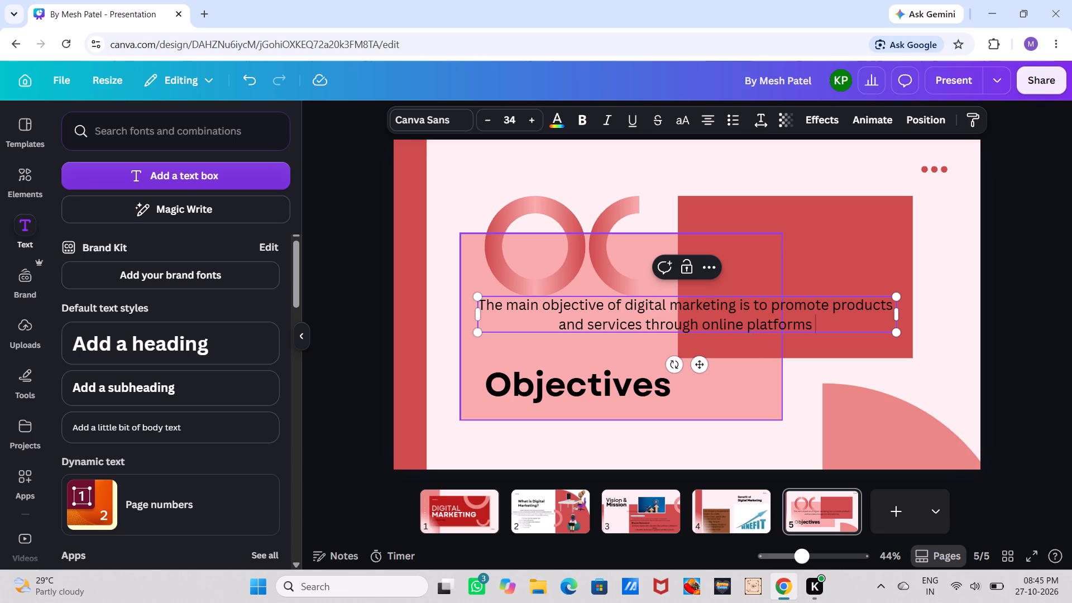
pyautogui.write('such as')
pyautogui.press('space')
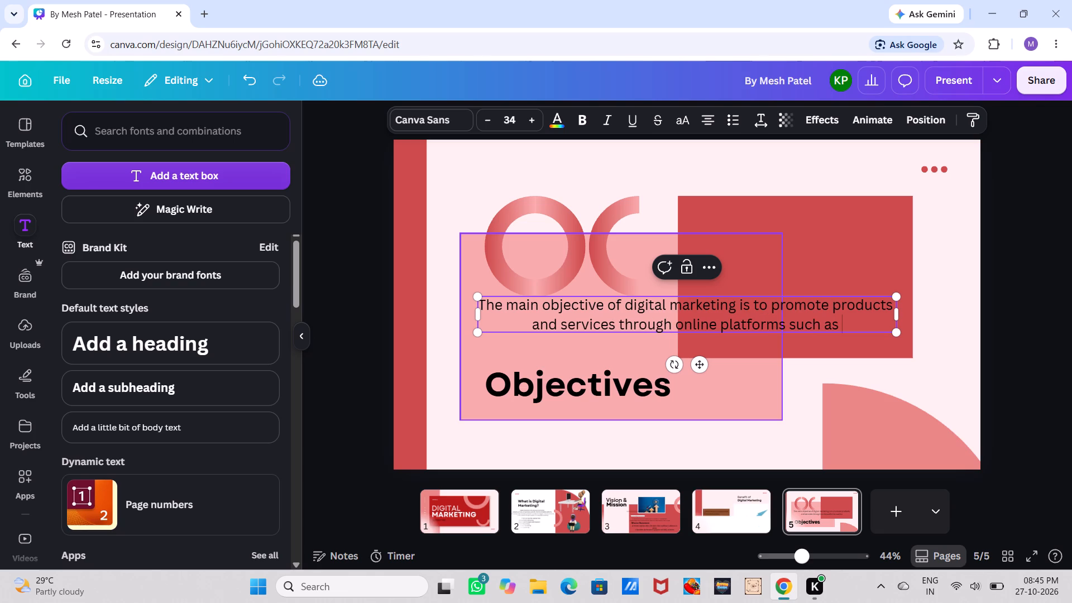
pyautogui.write('social media')
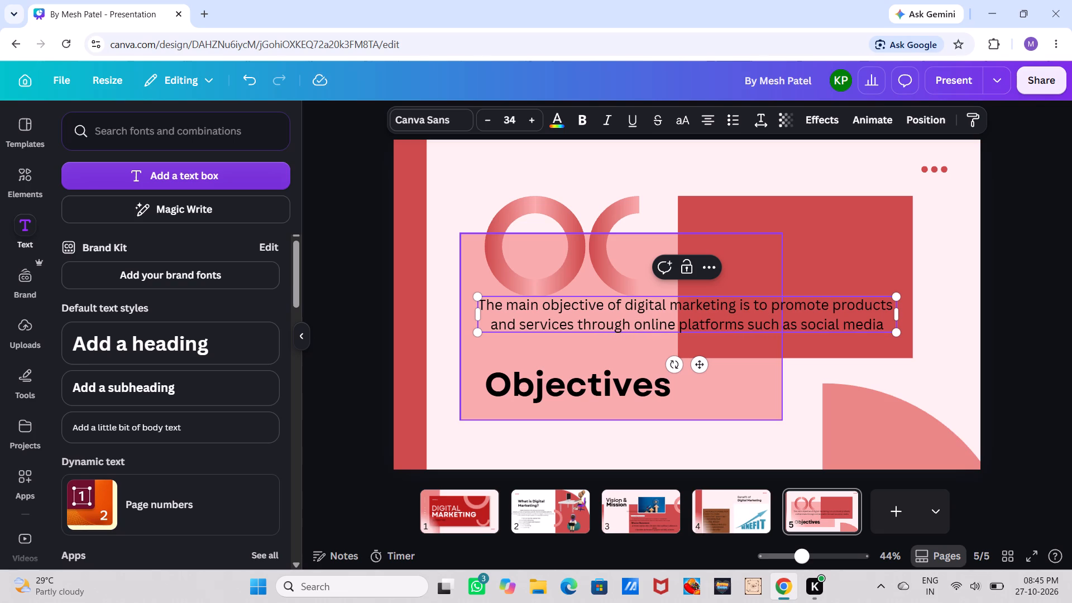
pyautogui.write(', websites')
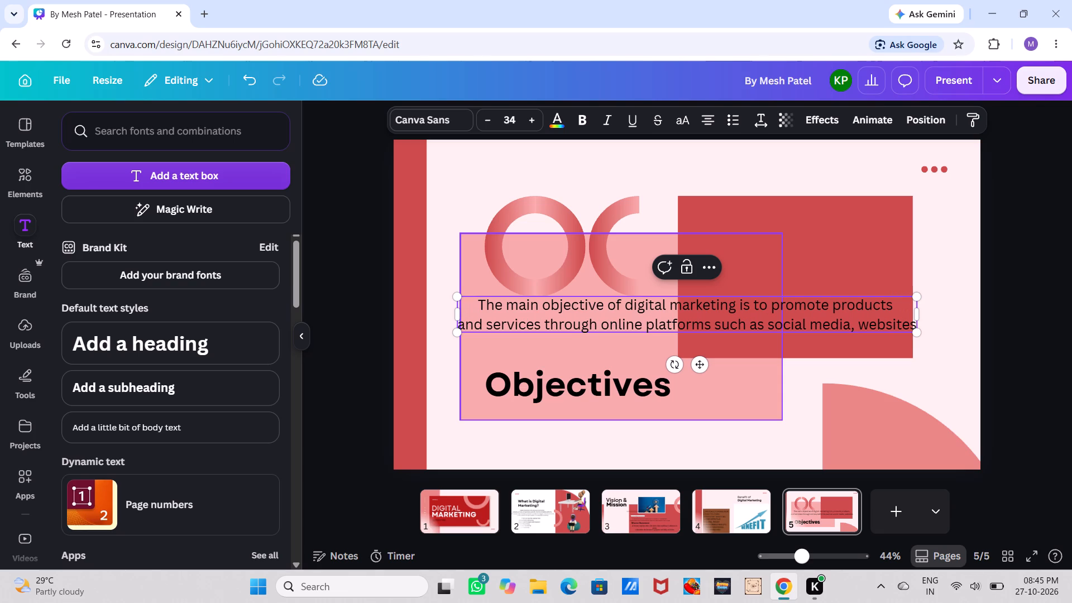
pyautogui.press(',')
# Start a third line in the text box reading "and search engines. It helps".
pyautogui.press('Return')
pyautogui.write('and')
pyautogui.press('space')
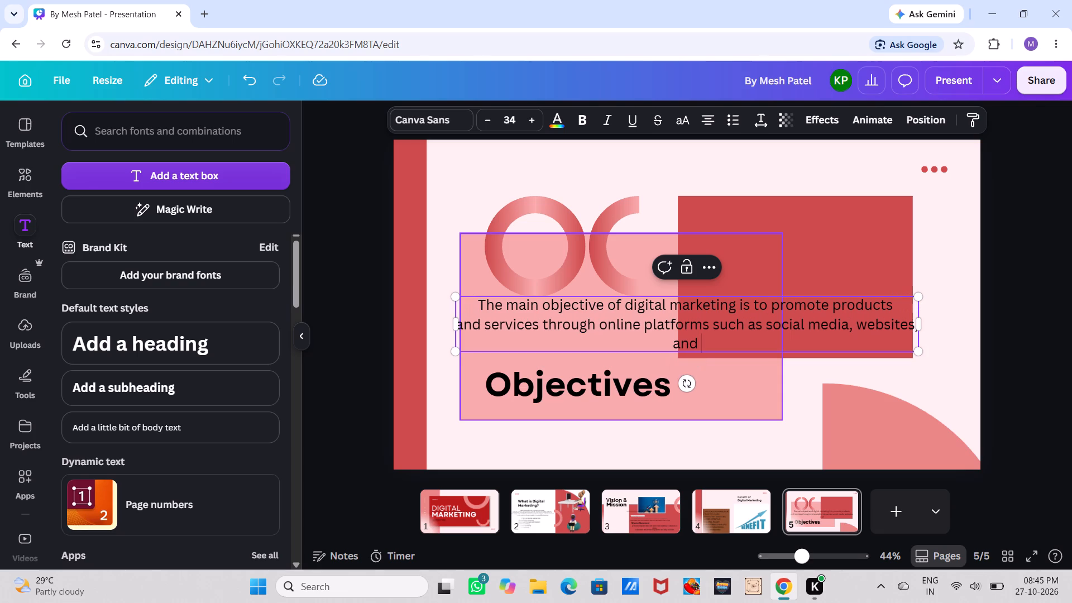
pyautogui.write('search engines. IT helps')
pyautogui.press('space')
pyautogui.press('BackSpace')
pyautogui.press('BackSpace')
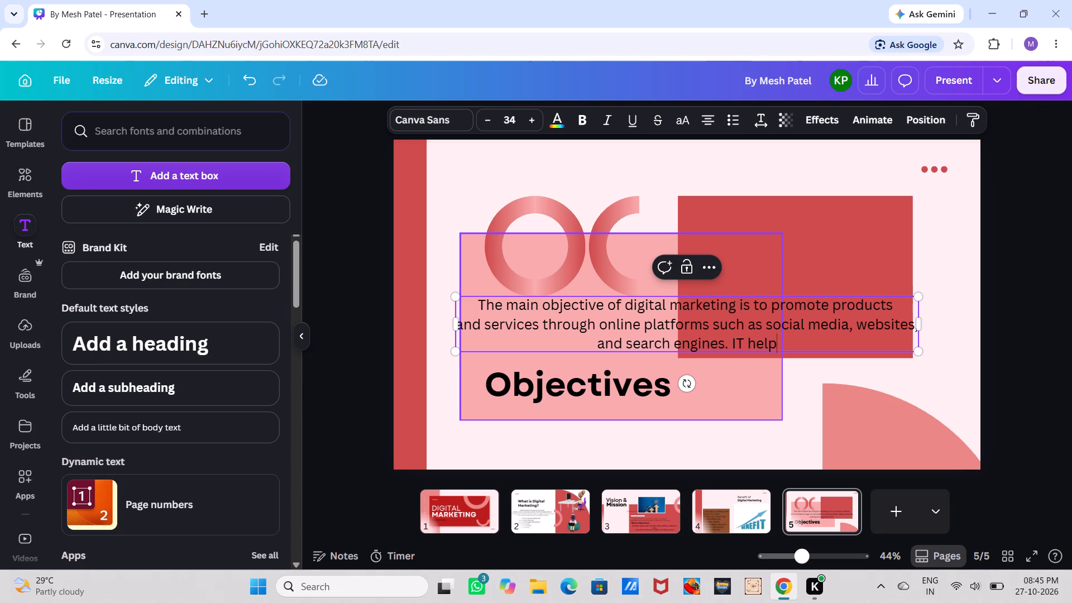
pyautogui.press('BackSpace')
pyautogui.press('BackSpace')
pyautogui.press('BackSpace')
pyautogui.press('BackSpace')
pyautogui.press('BackSpace')
pyautogui.press('BackSpace')
pyautogui.write('t helps')
pyautogui.press('space')
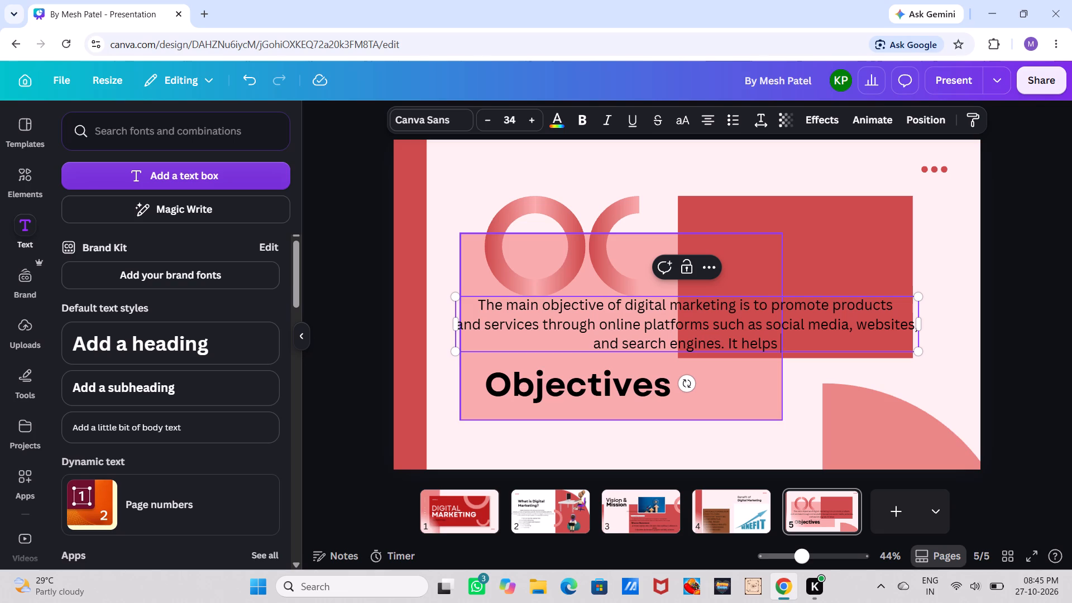
# Complete the third line with "businesses increase brand awareness,".
pyautogui.write('businesses incte')
pyautogui.press('BackSpace')
pyautogui.press('BackSpace')
pyautogui.write('rea')
pyautogui.write('se brand awareness')
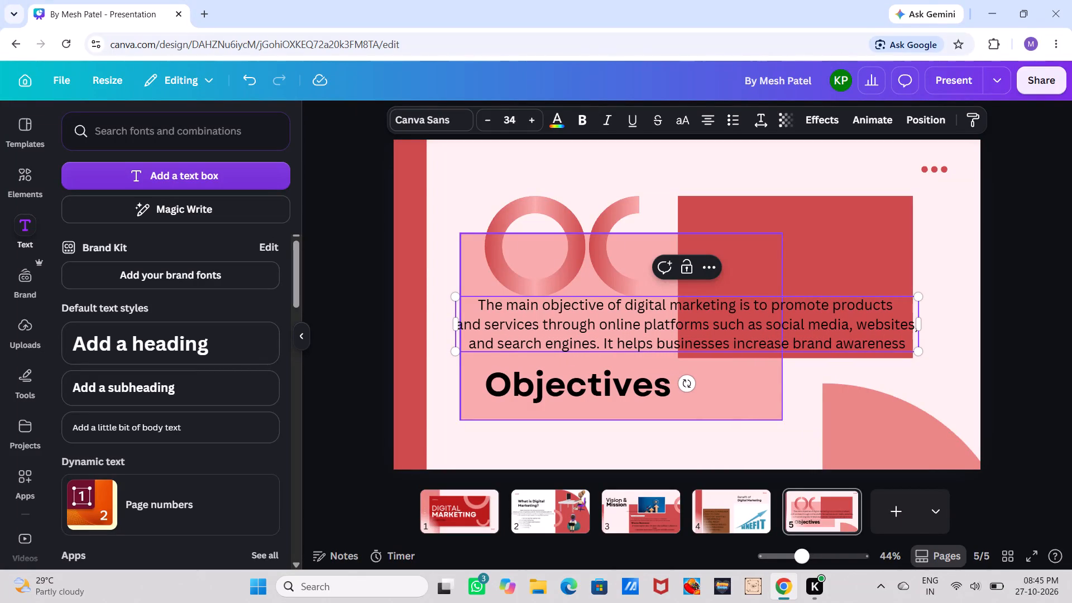
pyautogui.write(',')
pyautogui.press('space')
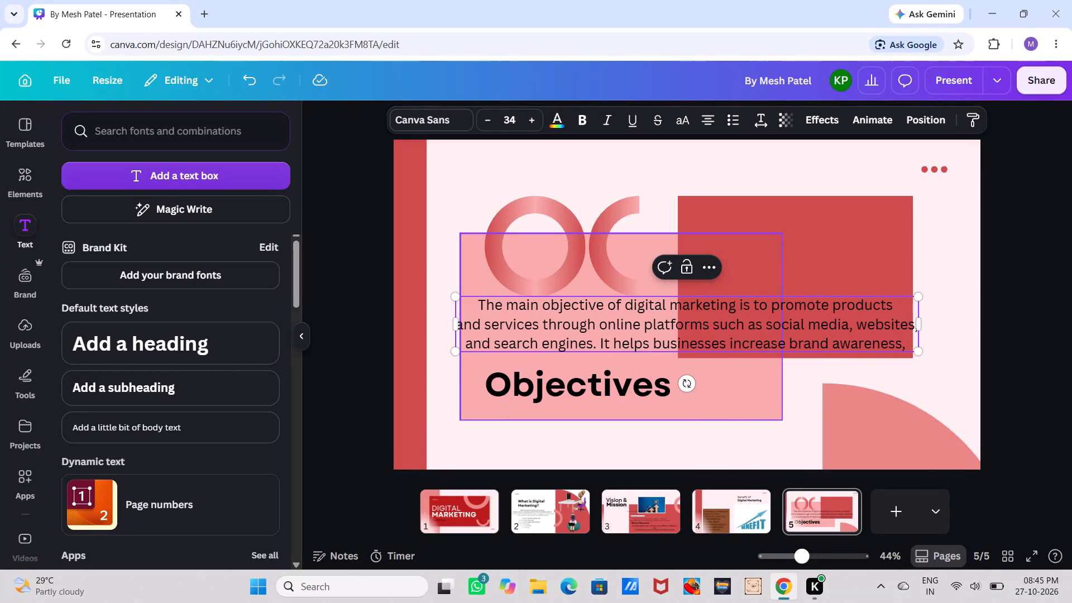
# Start a fourth line in the objectives paragraph reading "reach the right audience,".
pyautogui.press('Return')
pyautogui.write('reacj')
pyautogui.press('BackSpace')
pyautogui.write('h the right audi')
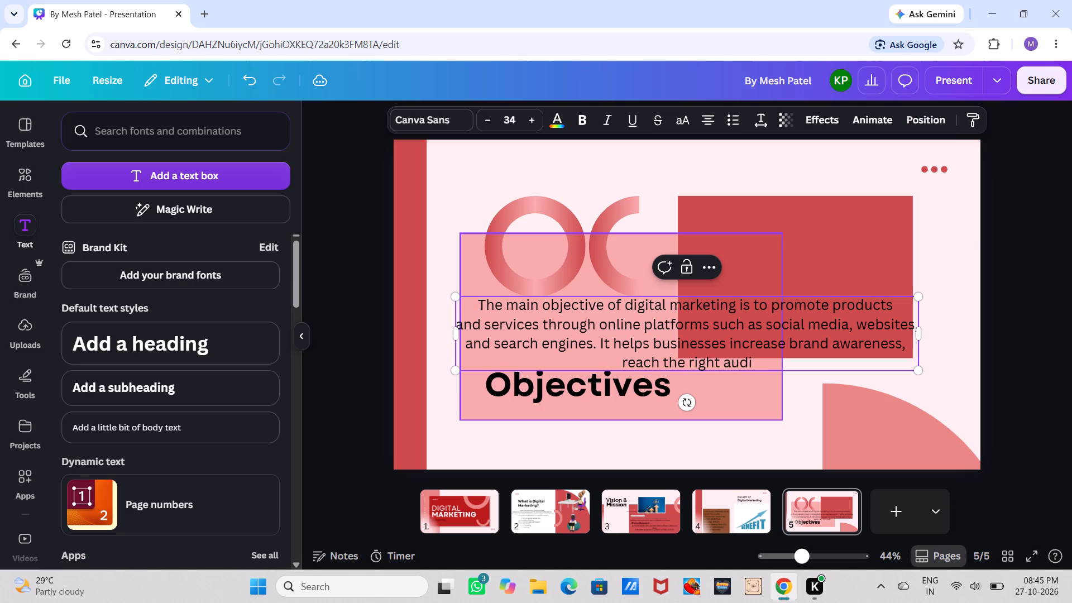
pyautogui.write('ence,')
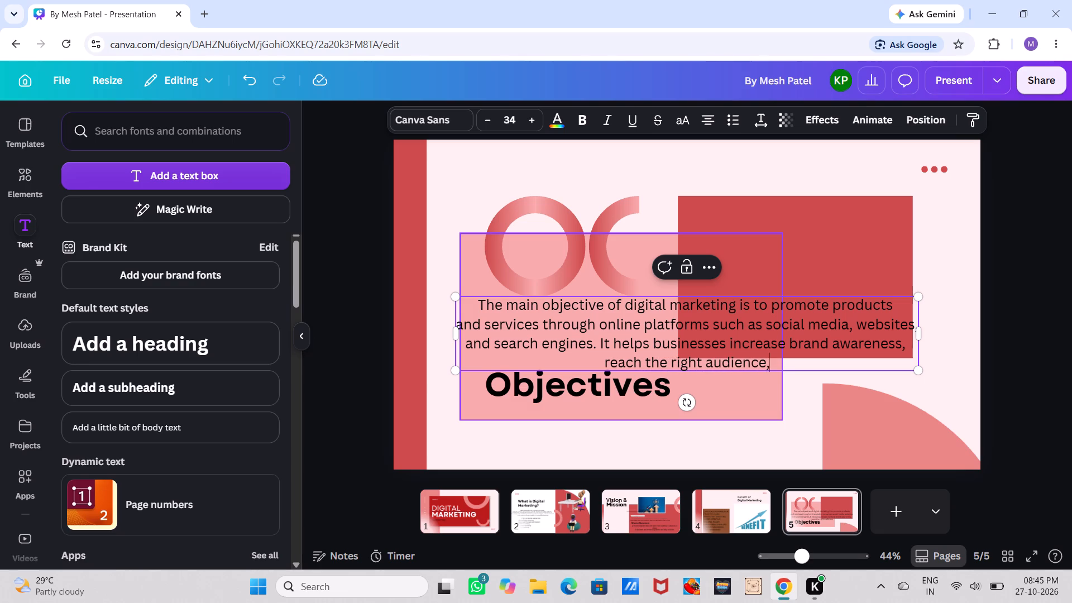
# Complete the fourth line with "attract new customers, increase sales, and buid".
pyautogui.press('space')
pyautogui.write('attract new customers')
pyautogui.write(', incr')
pyautogui.write('ease')
pyautogui.press('space')
pyautogui.press('d')
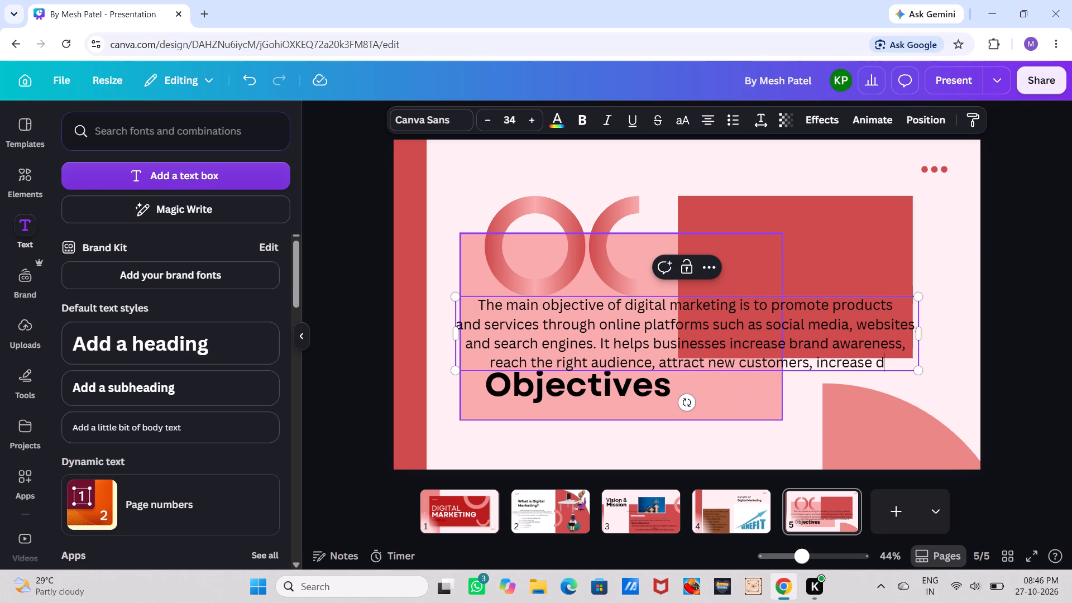
pyautogui.press('BackSpace')
pyautogui.write('sales')
pyautogui.write(', and')
pyautogui.press('space')
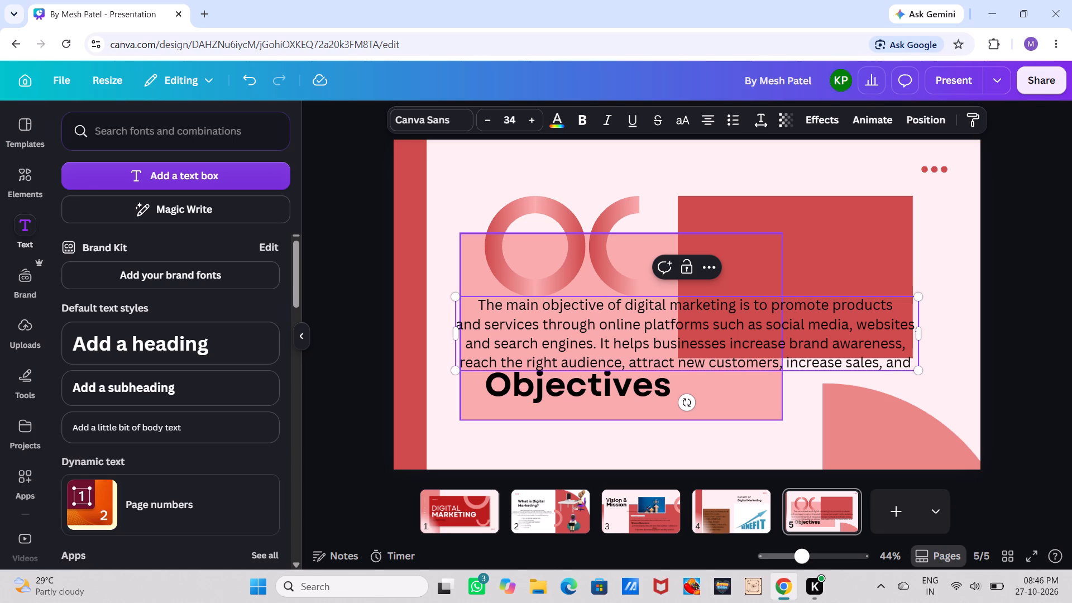
pyautogui.write('buid')
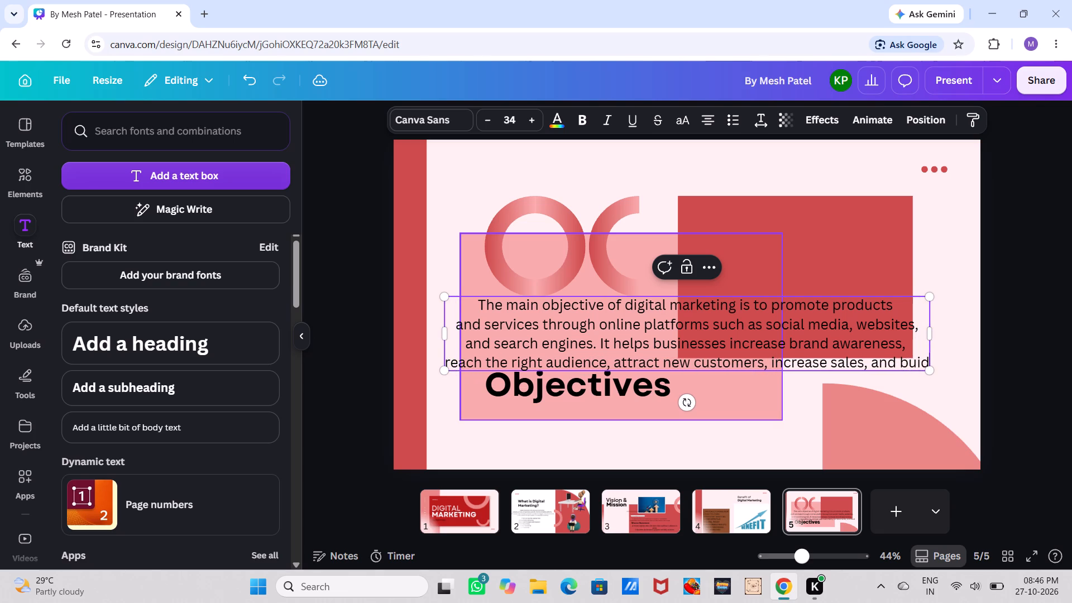
# Add a fifth line to the paragraph reading "strong relationships with customers.".
pyautogui.press('Return')
pyautogui.write('stron')
pyautogui.press('g')
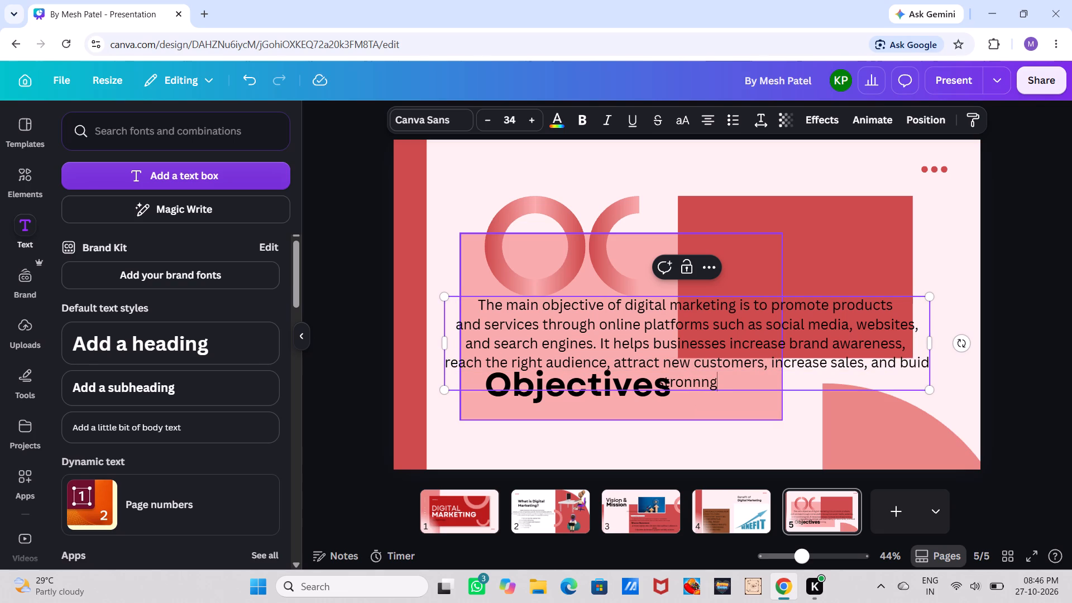
pyautogui.press('BackSpace')
pyautogui.press('BackSpace')
pyautogui.press('BackSpace')
pyautogui.write('g relationships with cust')
pyautogui.write('omers')
pyautogui.press('.')
pyautogui.press('space')
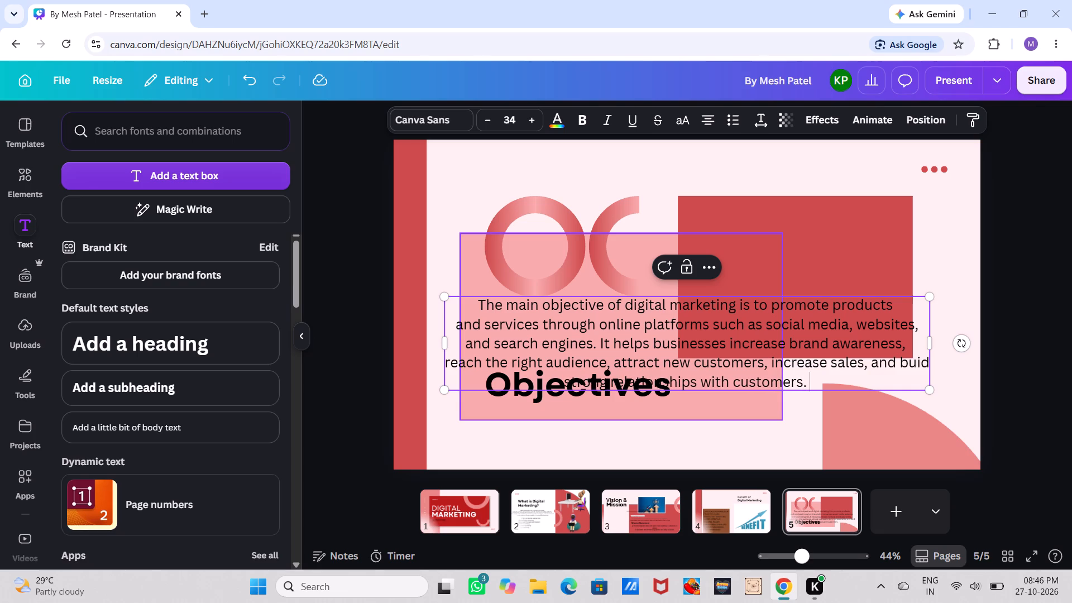
# Extend the fifth line with "Digital Marketing also helps businesses drive".
pyautogui.write('Digital')
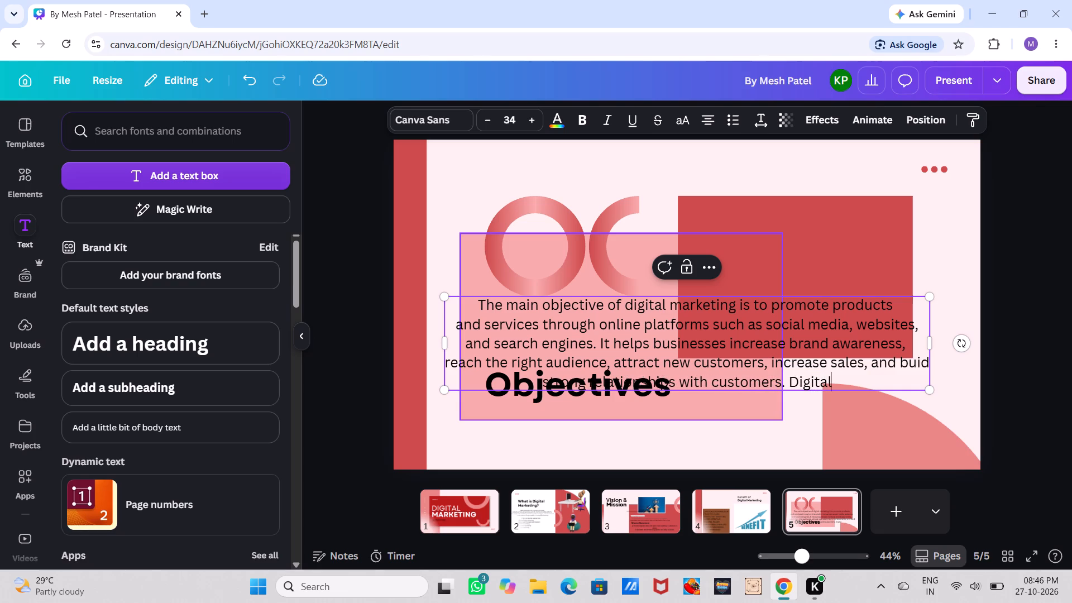
pyautogui.press('space')
pyautogui.write('Market')
pyautogui.write('ing also')
pyautogui.press('space')
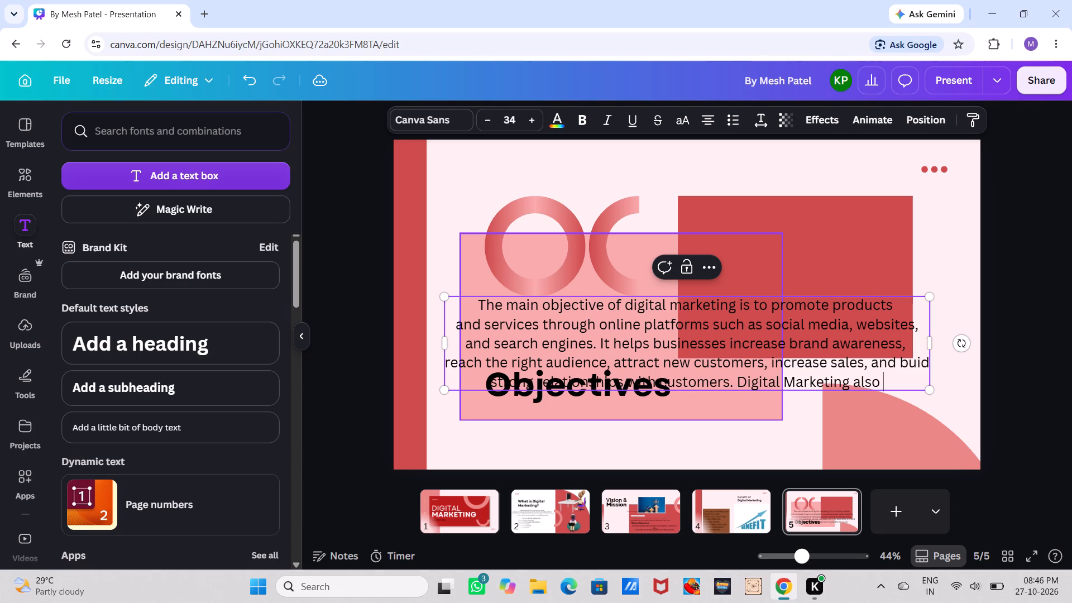
pyautogui.write('helps businesses')
pyautogui.press('space')
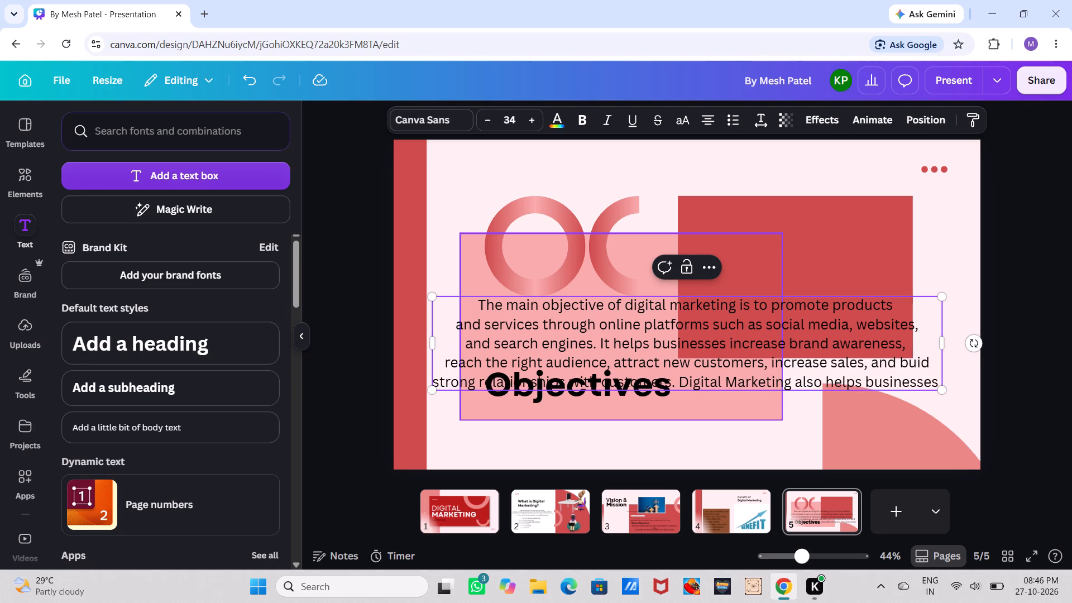
pyautogui.write('driver tr')
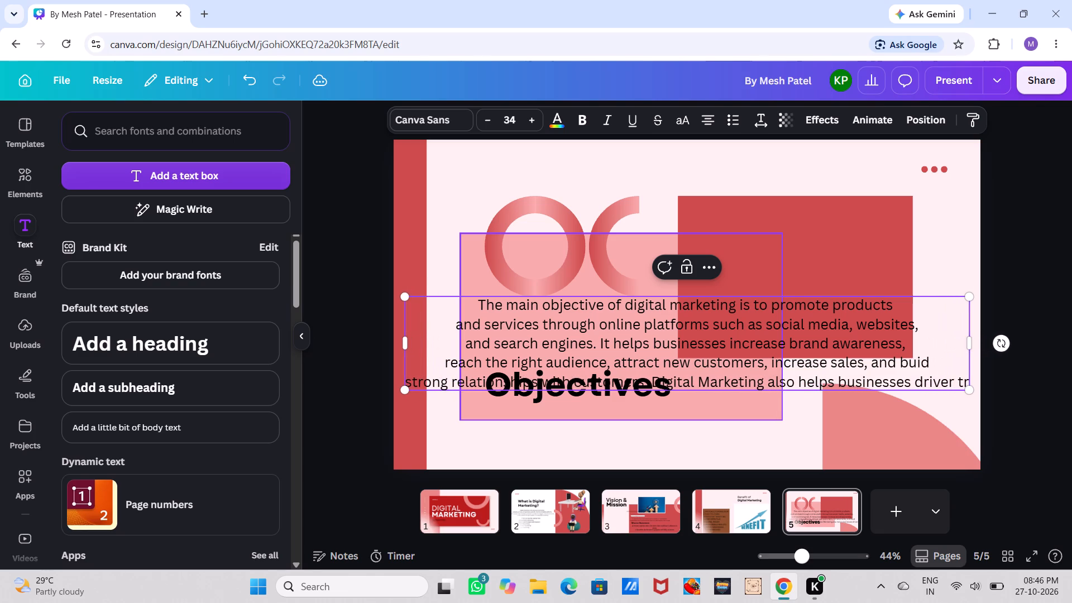
pyautogui.press('BackSpace')
pyautogui.press('BackSpace')
pyautogui.press('BackSpace')
pyautogui.press('BackSpace')
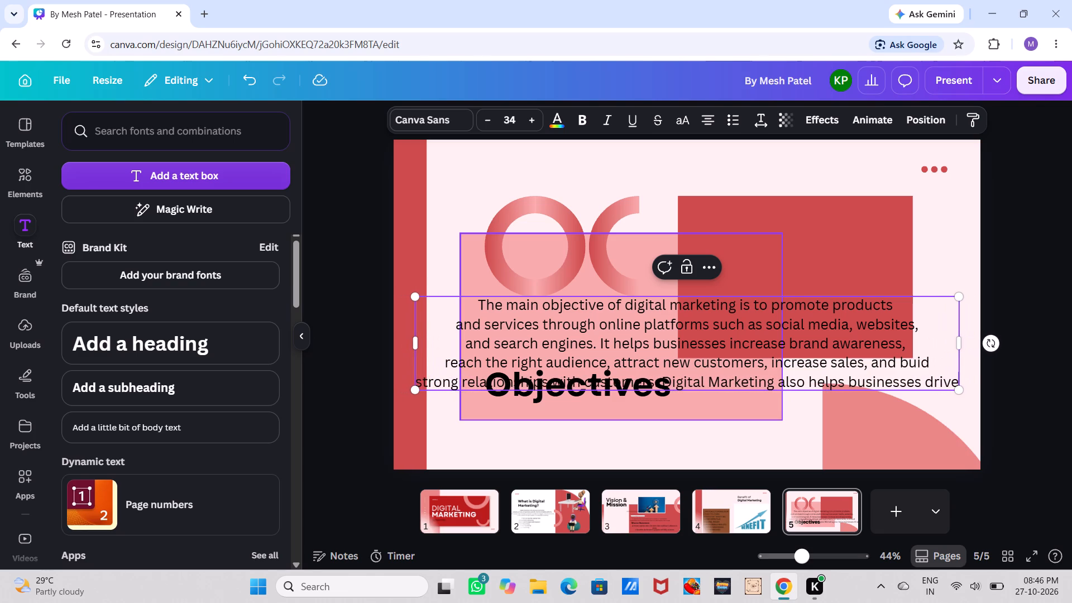
# Start a sixth line reading "traffic to their websites, generate leads, measure marketing".
pyautogui.press('Return')
pyautogui.write('tra')
pyautogui.write('ffic')
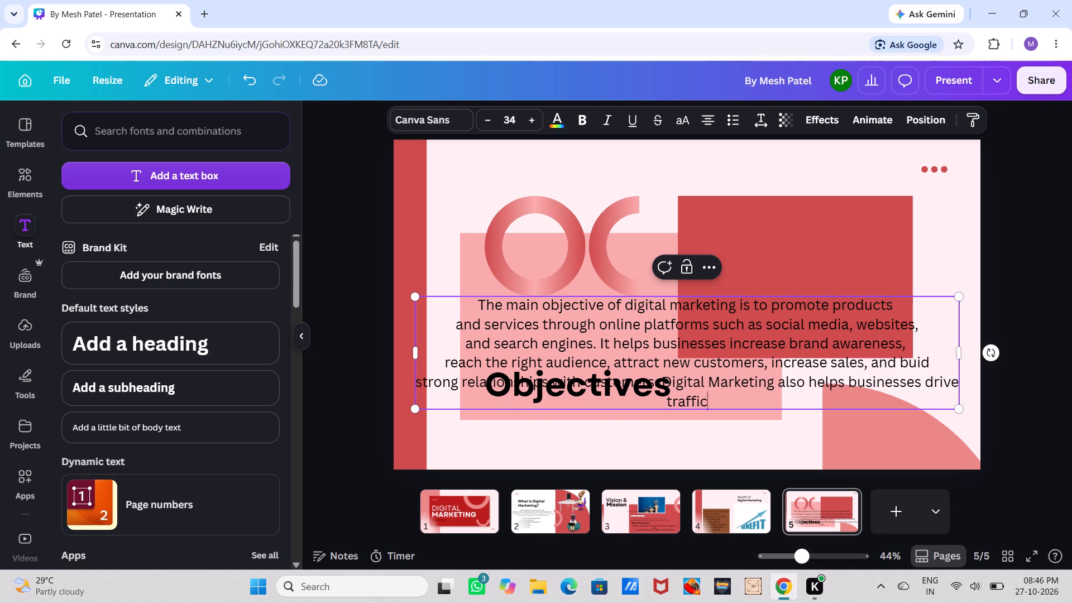
pyautogui.press('space')
pyautogui.write('to their')
pyautogui.press('space')
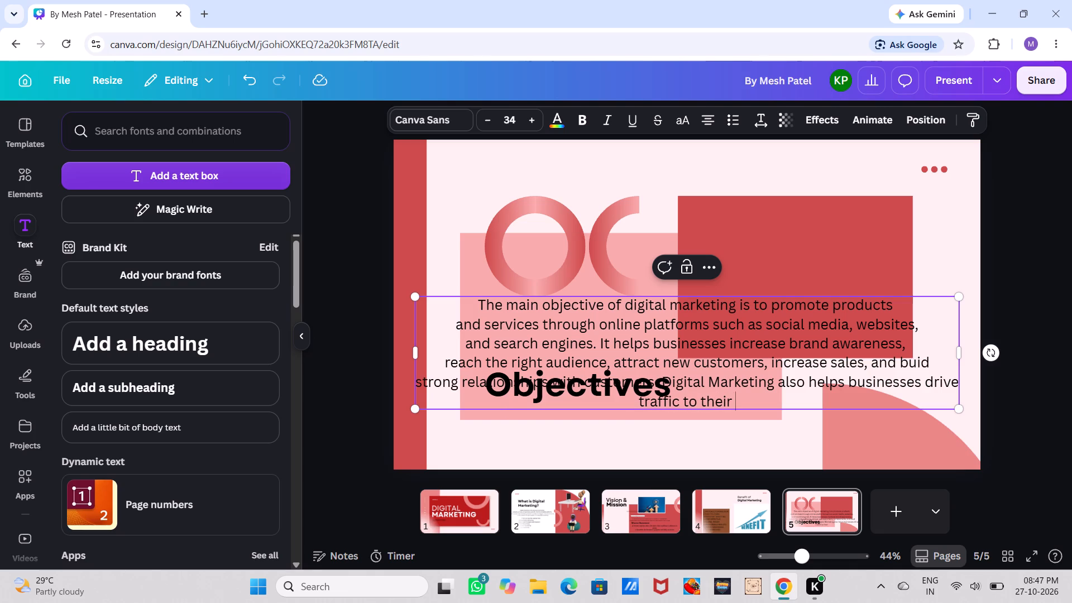
pyautogui.write('websites, generate')
pyautogui.press('space')
pyautogui.write('leads')
pyautogui.write(', measure marketing')
pyautogui.press('space')
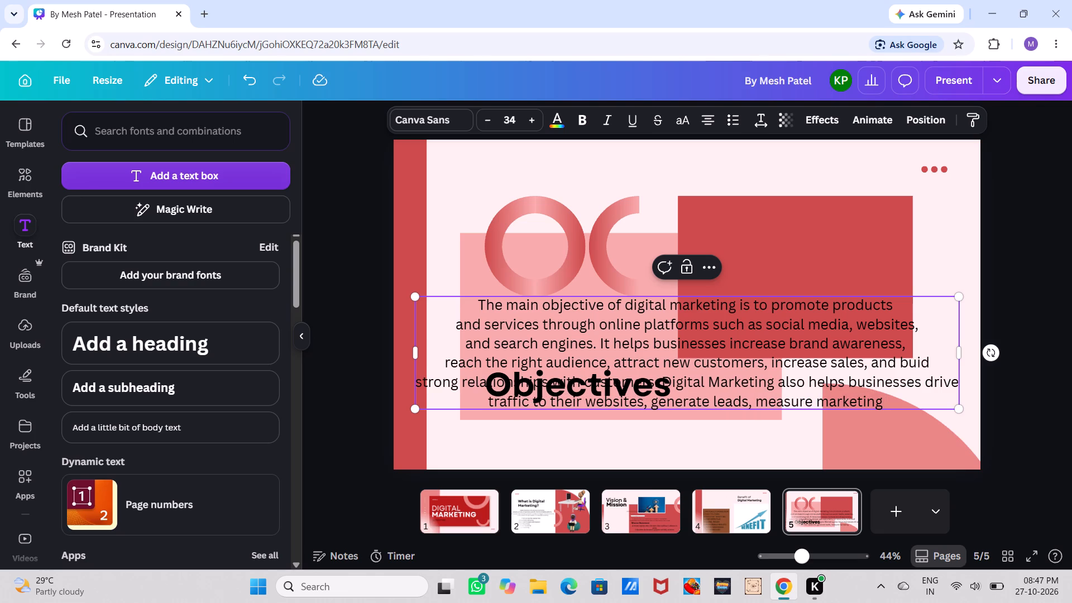
# Continue the sentence with "performance, and grow their".
pyautogui.write('perfo')
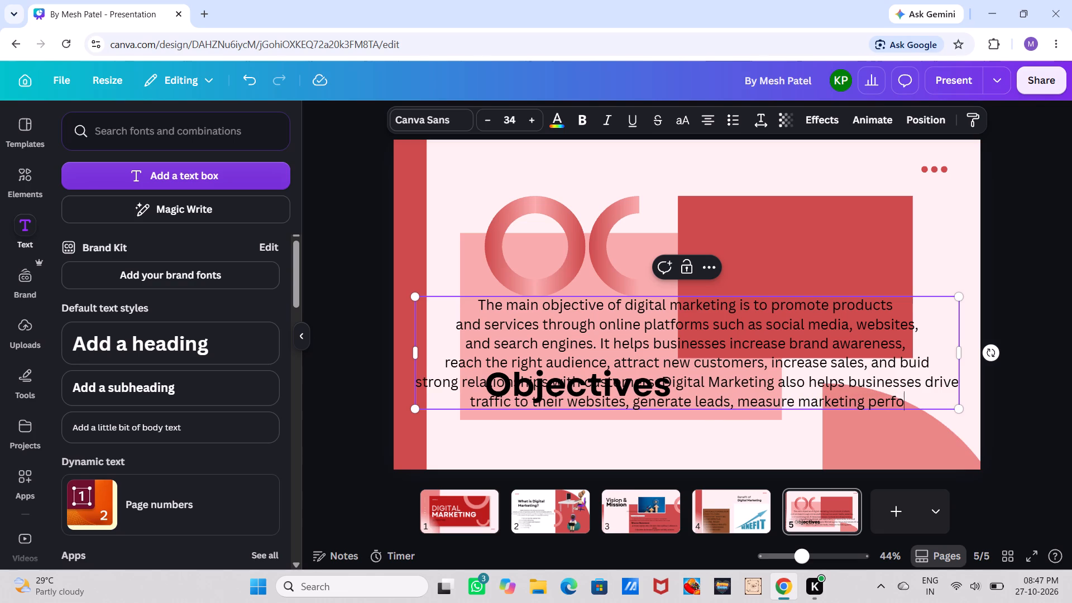
pyautogui.press('r')
pyautogui.write('mance, and grow')
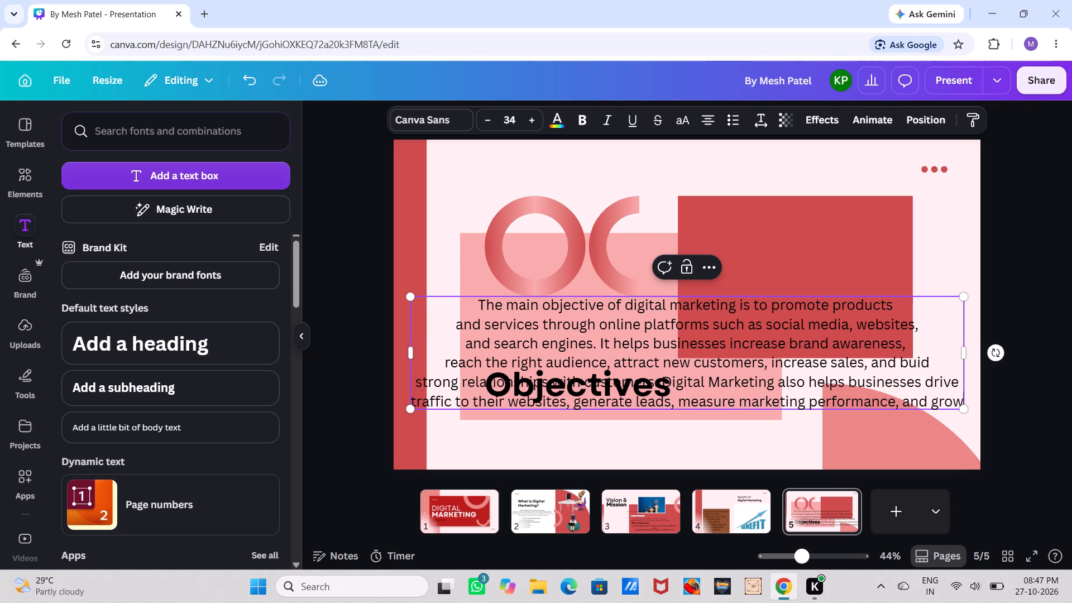
pyautogui.press('space')
pyautogui.write('theur')
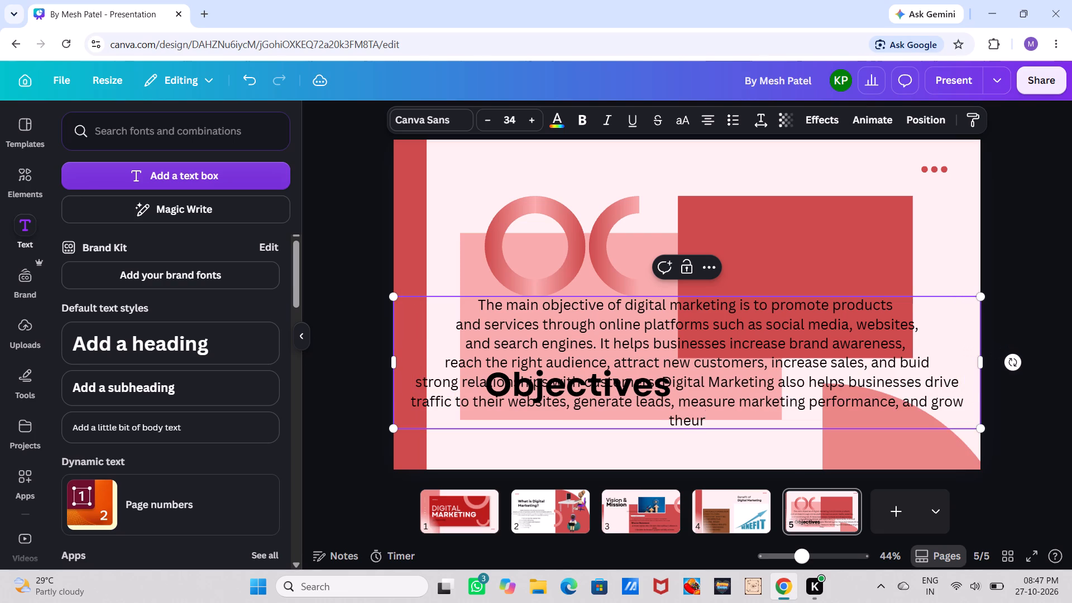
pyautogui.press('BackSpace')
pyautogui.press('BackSpace')
pyautogui.write('ir')
pyautogui.press('space')
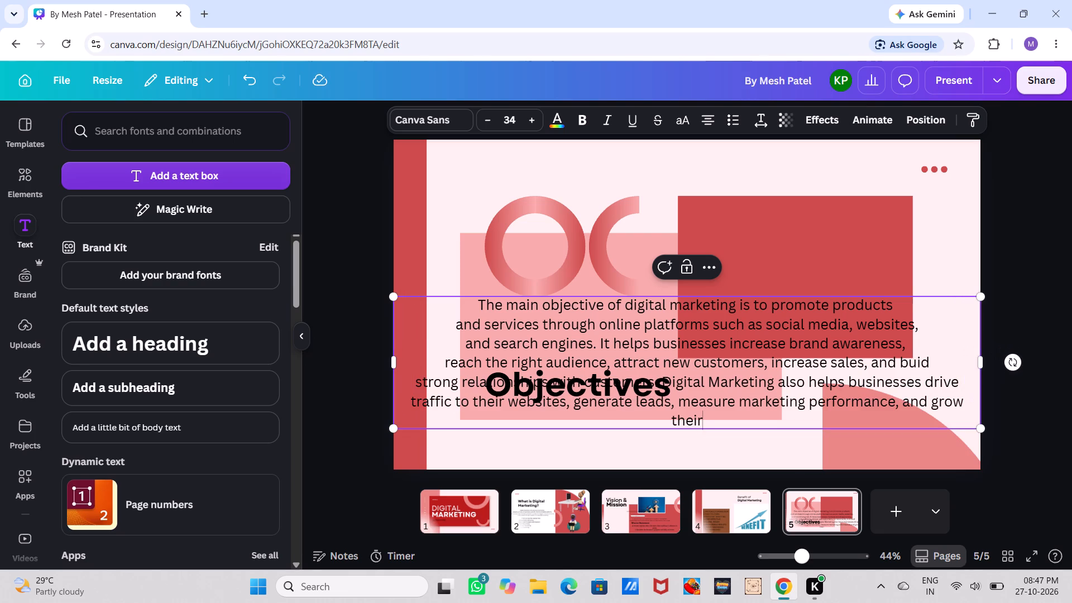
# Finish the paragraph with "business at a lower cost.".
pyautogui.write('busines a')
pyautogui.press('BackSpace')
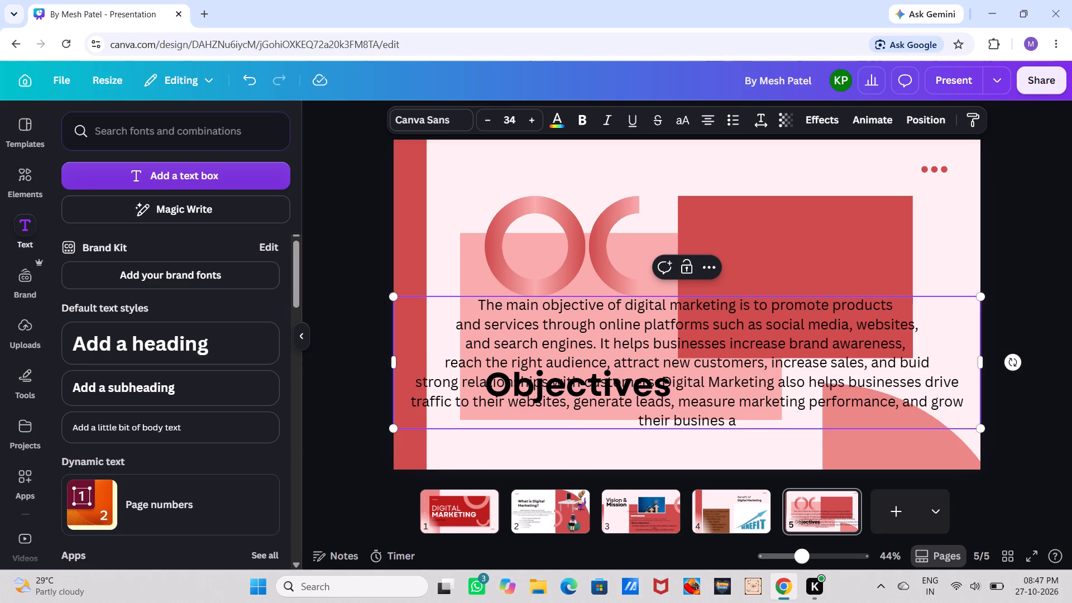
pyautogui.press('BackSpace')
pyautogui.write('sn')
pyautogui.press('space')
pyautogui.press('BackSpace')
pyautogui.press('space')
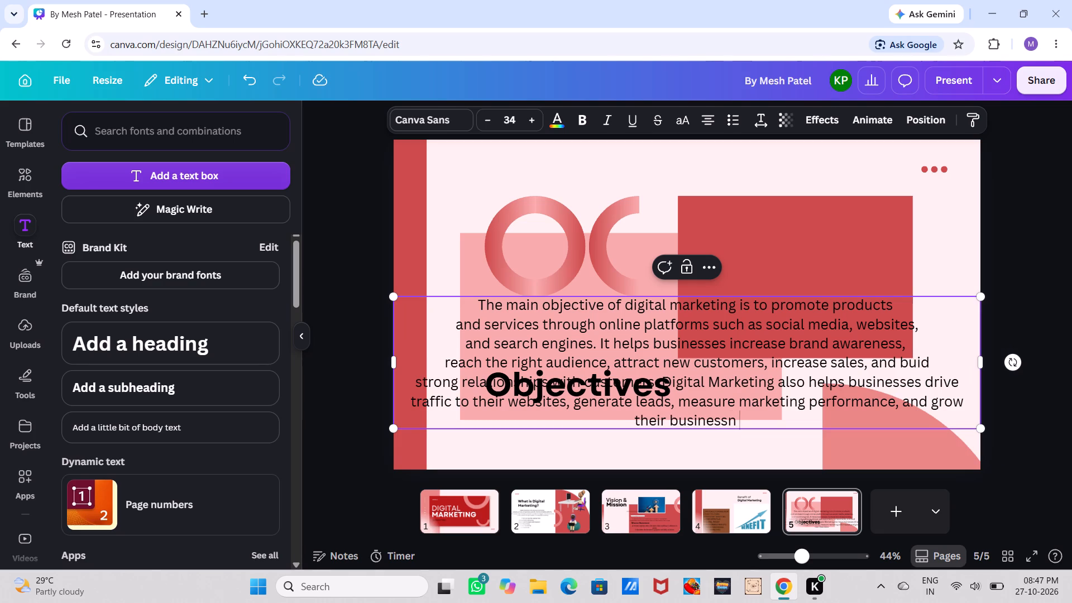
pyautogui.press('BackSpace')
pyautogui.press('BackSpace')
pyautogui.press('space')
pyautogui.write('at a lower vost')
pyautogui.press('BackSpace')
pyautogui.press('BackSpace')
pyautogui.press('BackSpace')
pyautogui.press('BackSpace')
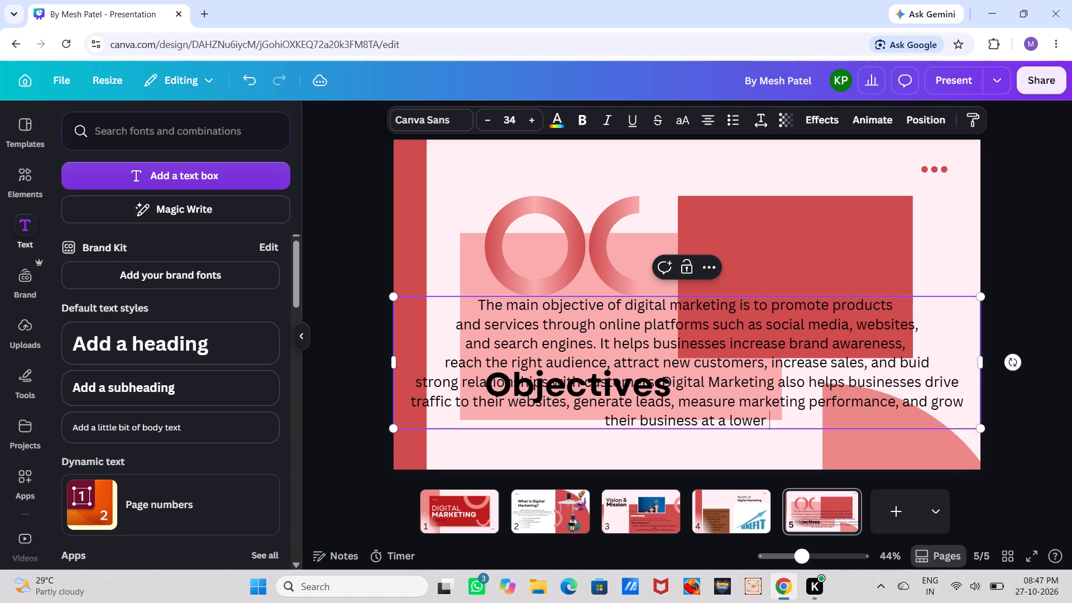
pyautogui.write('cost.')
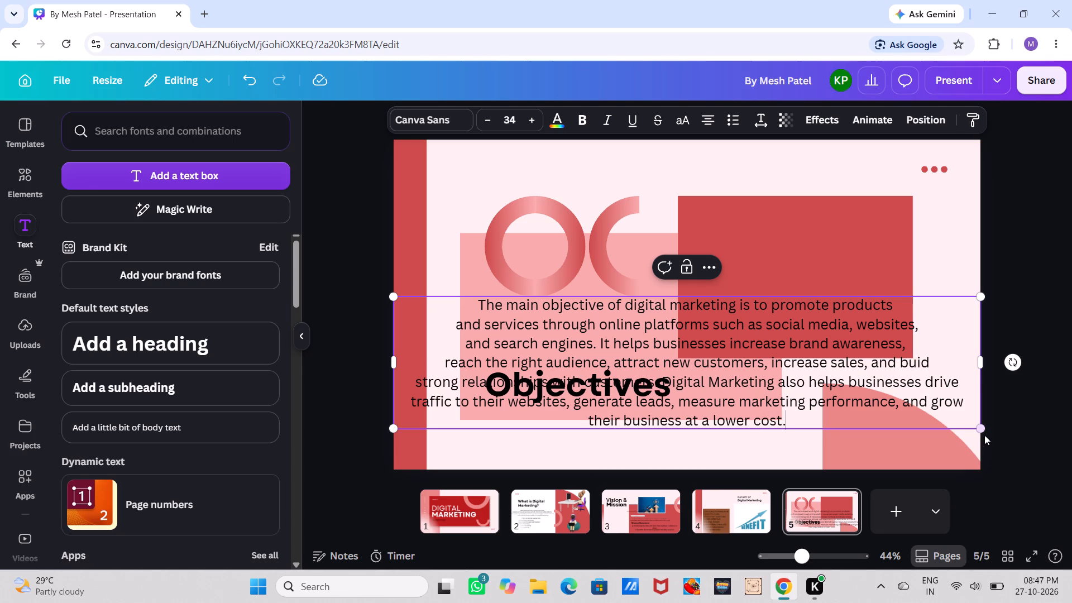
# Scale the whole objectives paragraph down proportionally to a font size of about 21.4.
pyautogui.moveTo(984, 435); pyautogui.dragTo(979, 434)
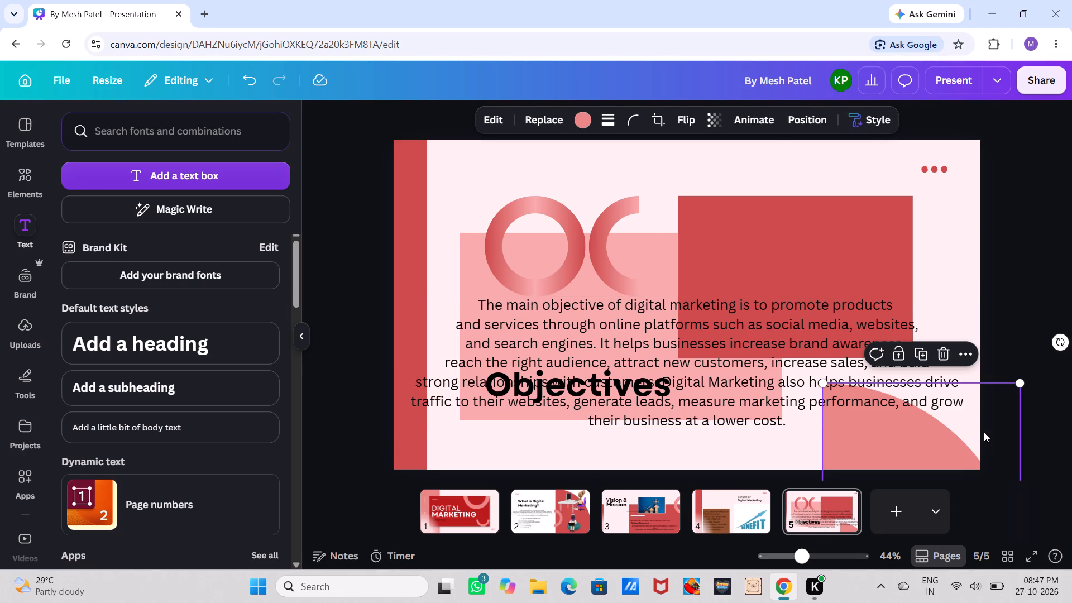
pyautogui.click(1020, 339)
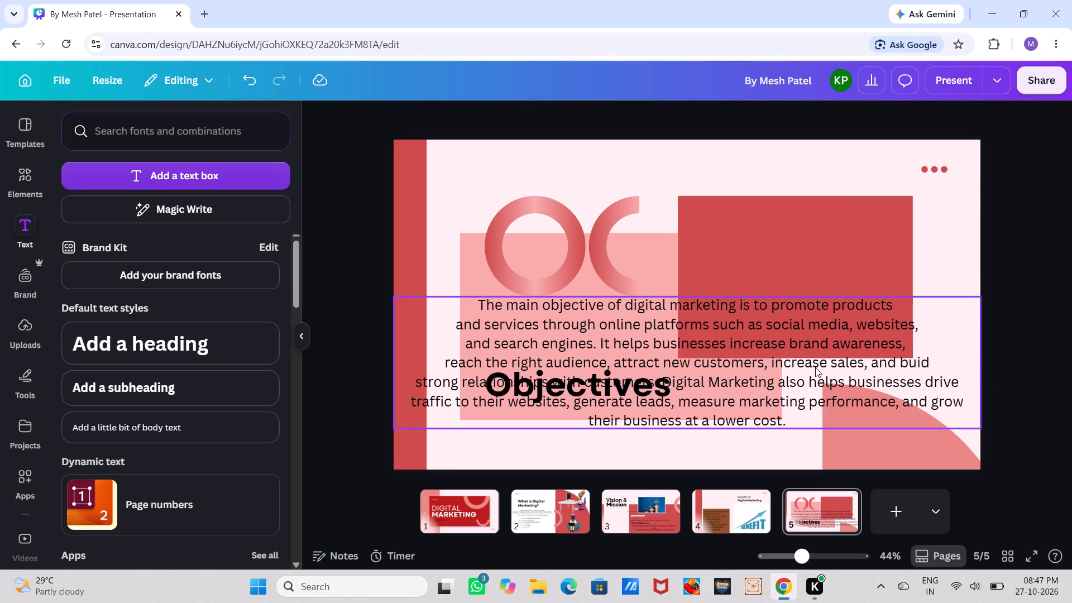
pyautogui.click(815, 367)
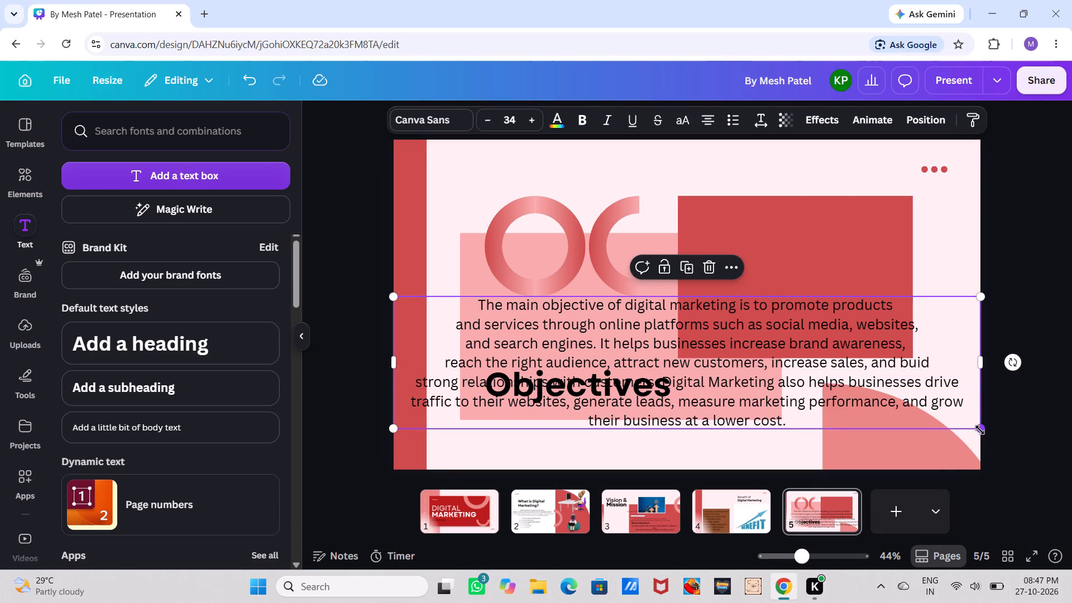
pyautogui.moveTo(980, 430); pyautogui.dragTo(762, 381)
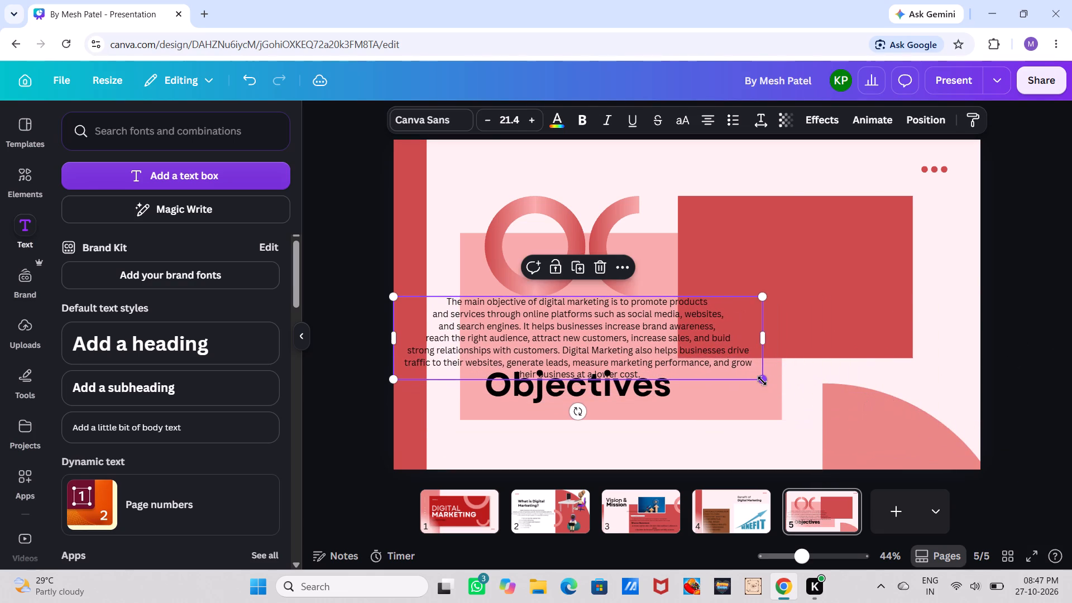
# Narrow the paragraph's text box to roughly the width of the dark red rectangle so its lines rewrap.
pyautogui.moveTo(763, 341); pyautogui.dragTo(768, 396)
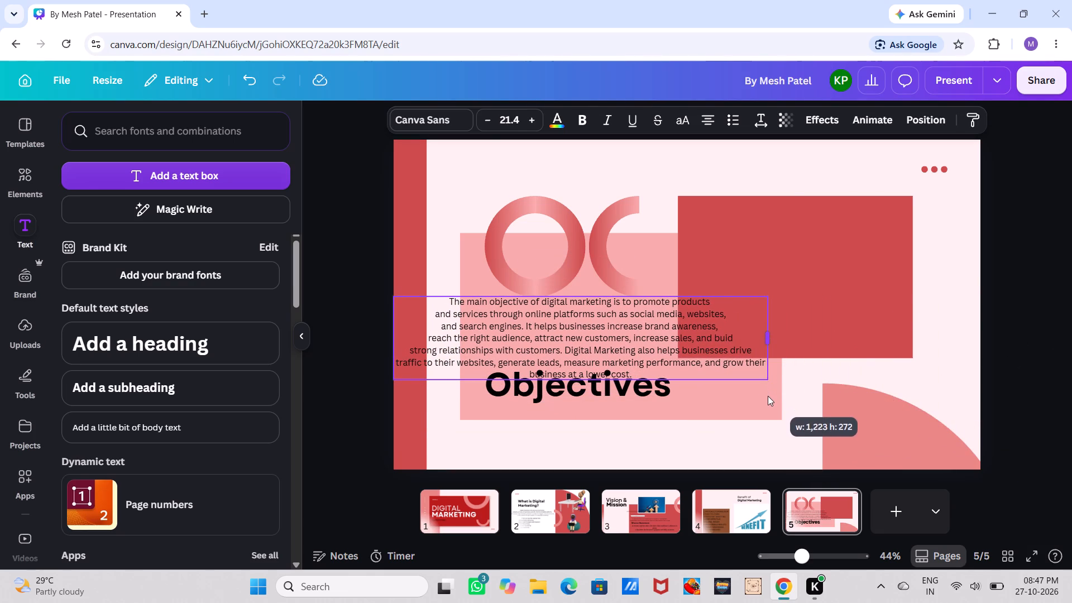
pyautogui.moveTo(768, 396); pyautogui.dragTo(769, 342)
pyautogui.moveTo(769, 342); pyautogui.dragTo(765, 318)
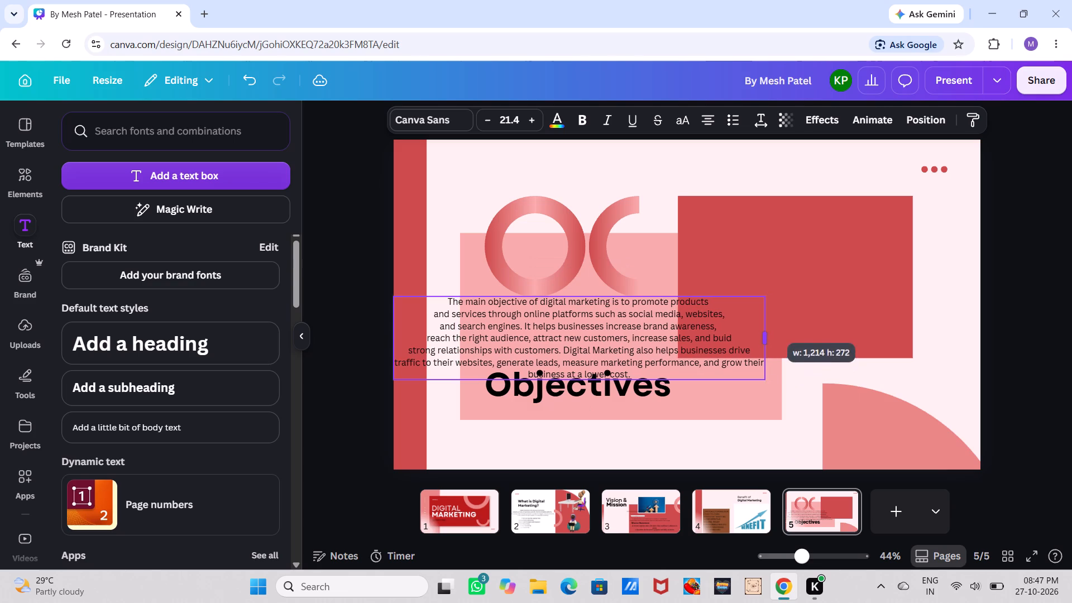
pyautogui.moveTo(765, 318); pyautogui.dragTo(765, 321)
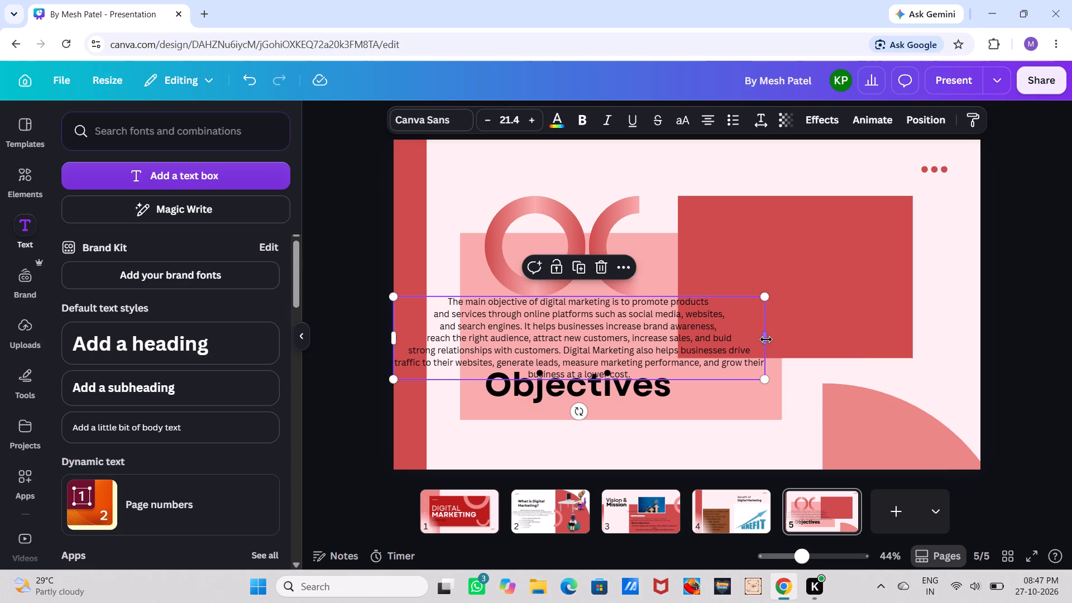
pyautogui.moveTo(766, 339); pyautogui.dragTo(783, 418)
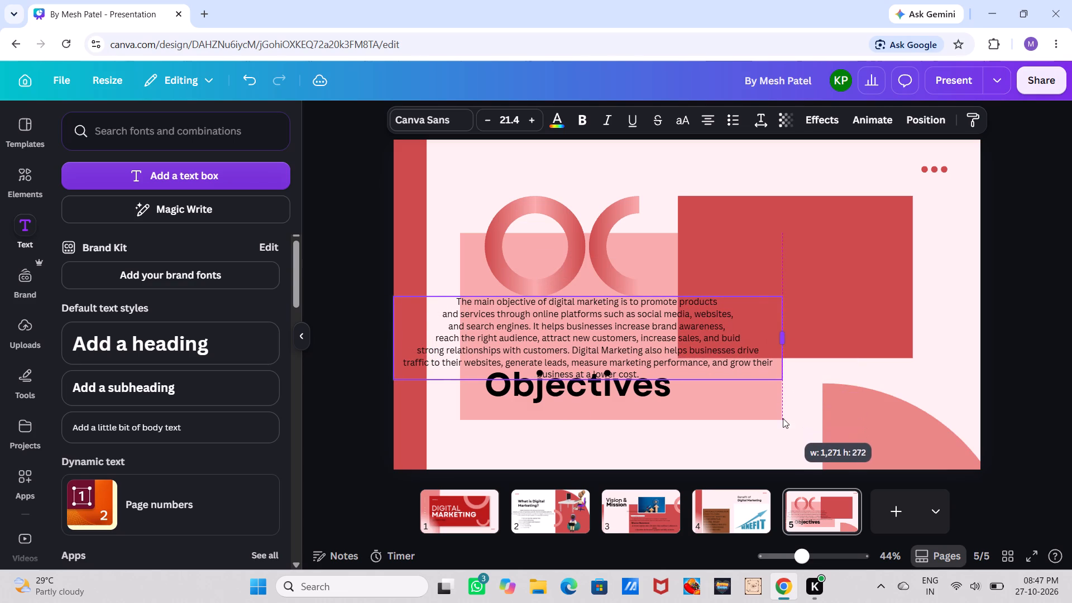
pyautogui.moveTo(783, 418); pyautogui.dragTo(658, 339)
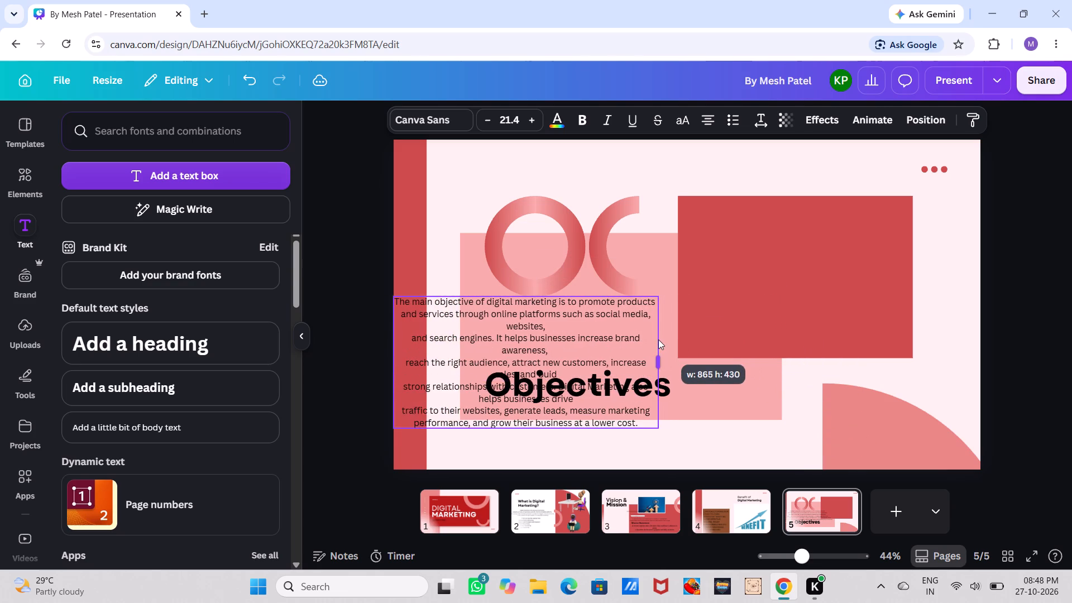
pyautogui.moveTo(658, 339); pyautogui.dragTo(638, 340)
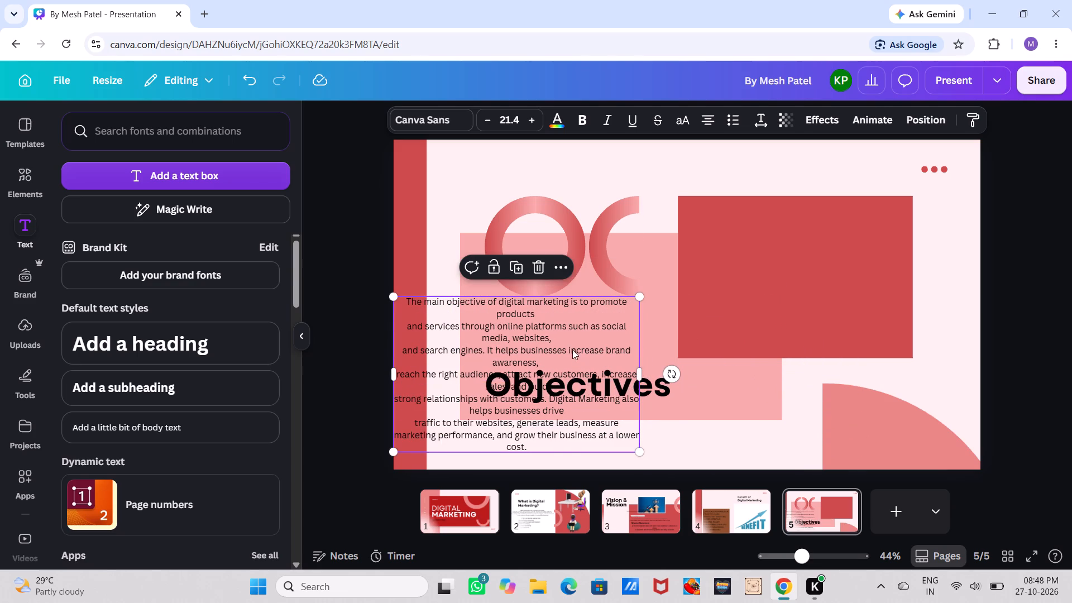
# Move the objectives paragraph onto the dark red rectangle, scale it down to a font size of about 19.1, and centre it there.
pyautogui.moveTo(572, 350); pyautogui.dragTo(846, 259)
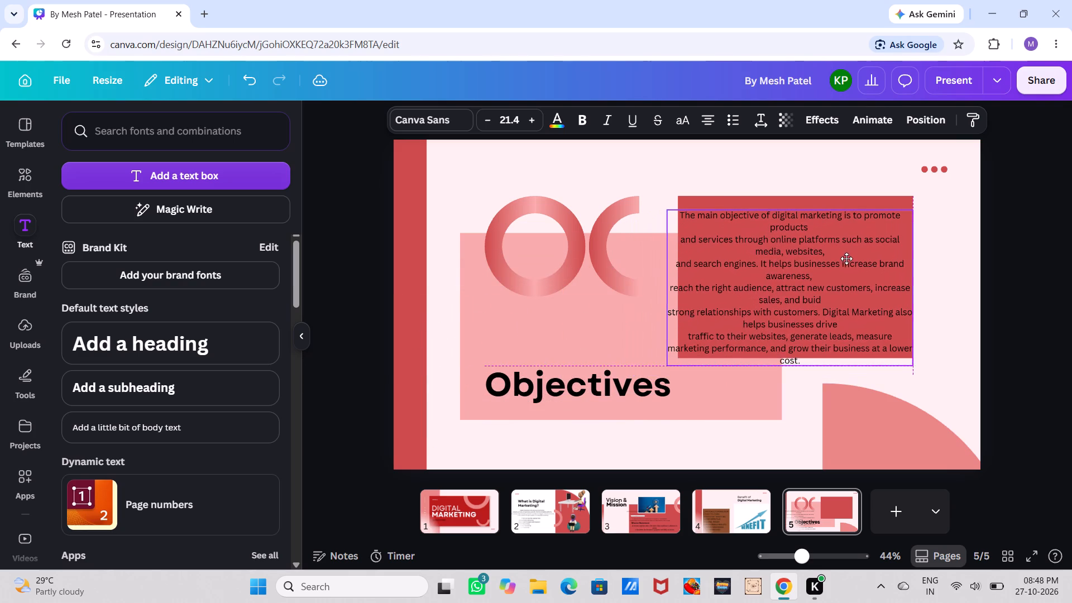
pyautogui.moveTo(846, 259); pyautogui.dragTo(847, 258)
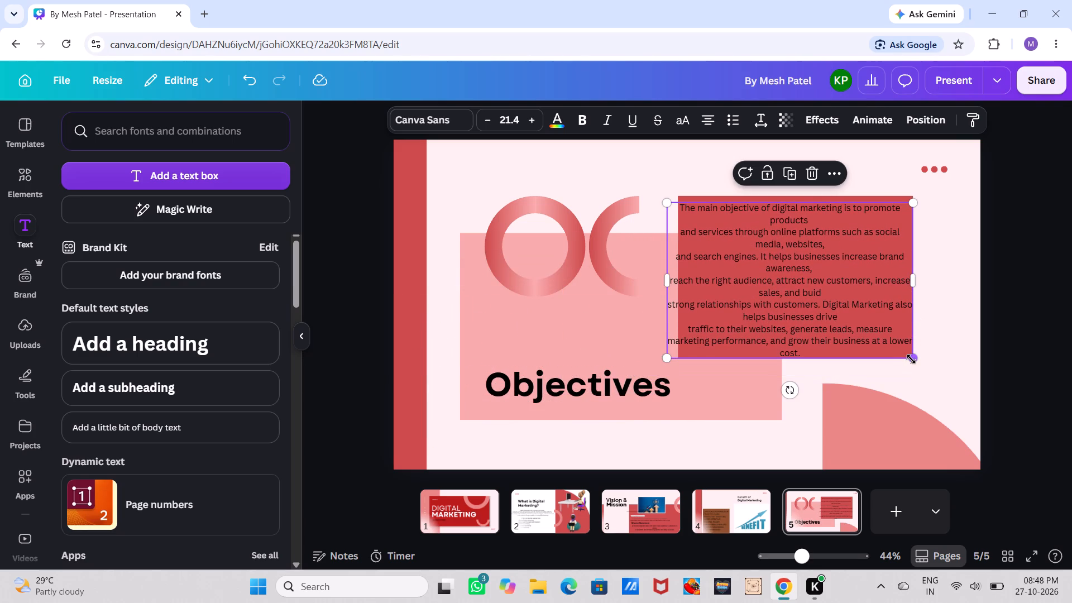
pyautogui.moveTo(911, 359); pyautogui.dragTo(882, 345)
pyautogui.moveTo(859, 326); pyautogui.dragTo(873, 331)
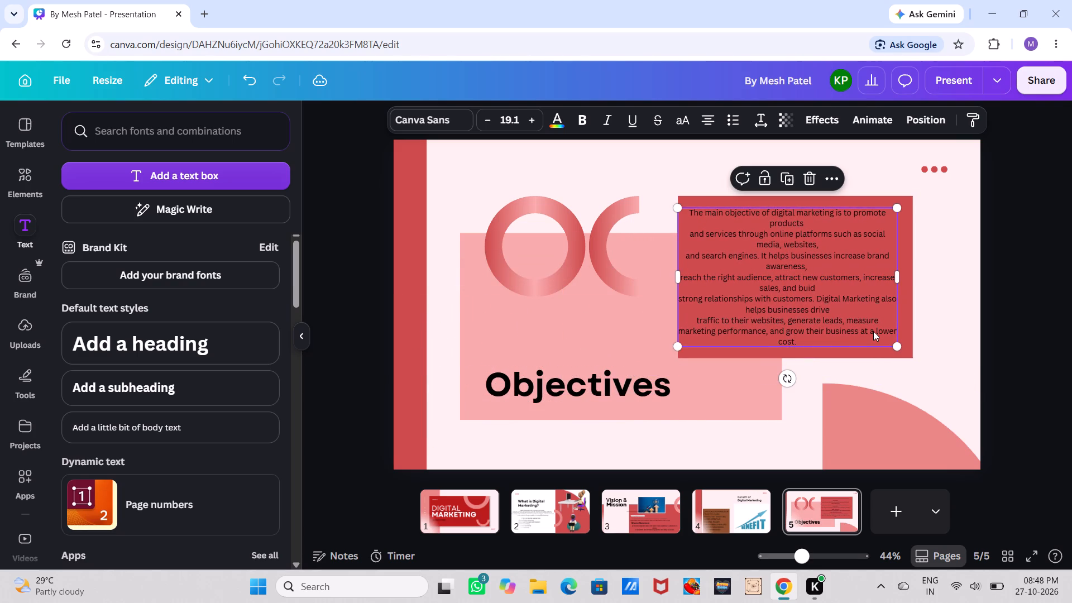
pyautogui.click(871, 328)
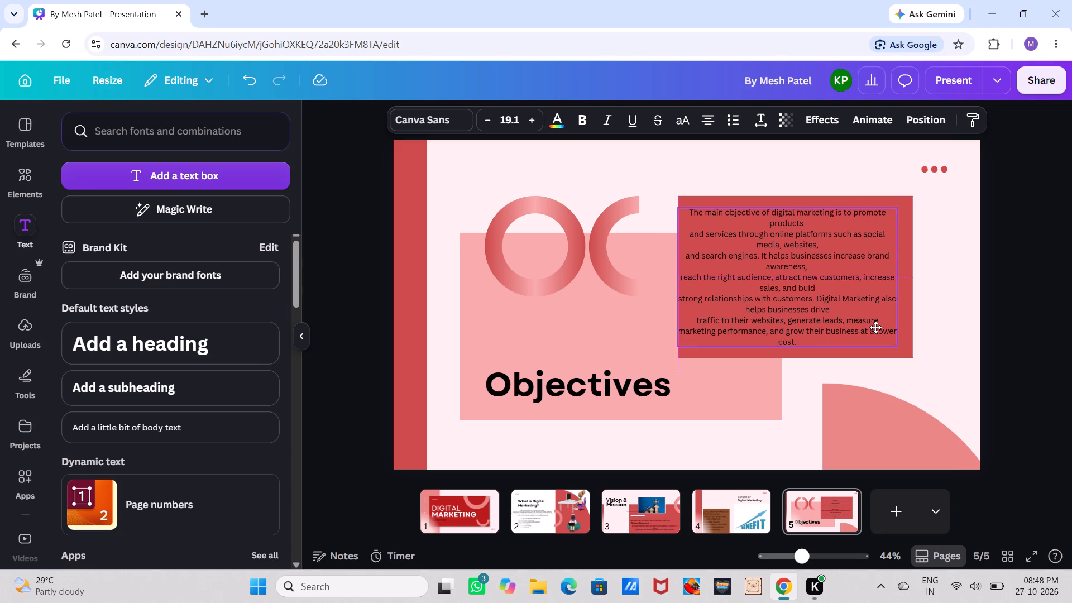
pyautogui.click(1002, 332)
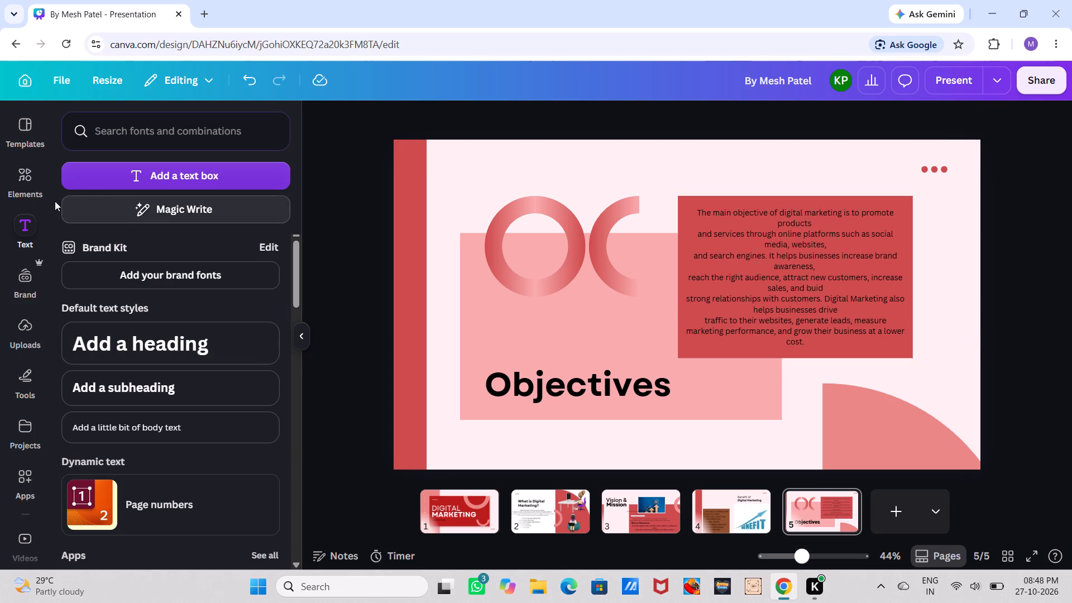
# Insert the beige paper texture from the brown background graphics, shrink it, and place it over the dark red rectangle behind the paragraph.
pyautogui.click(25, 185)
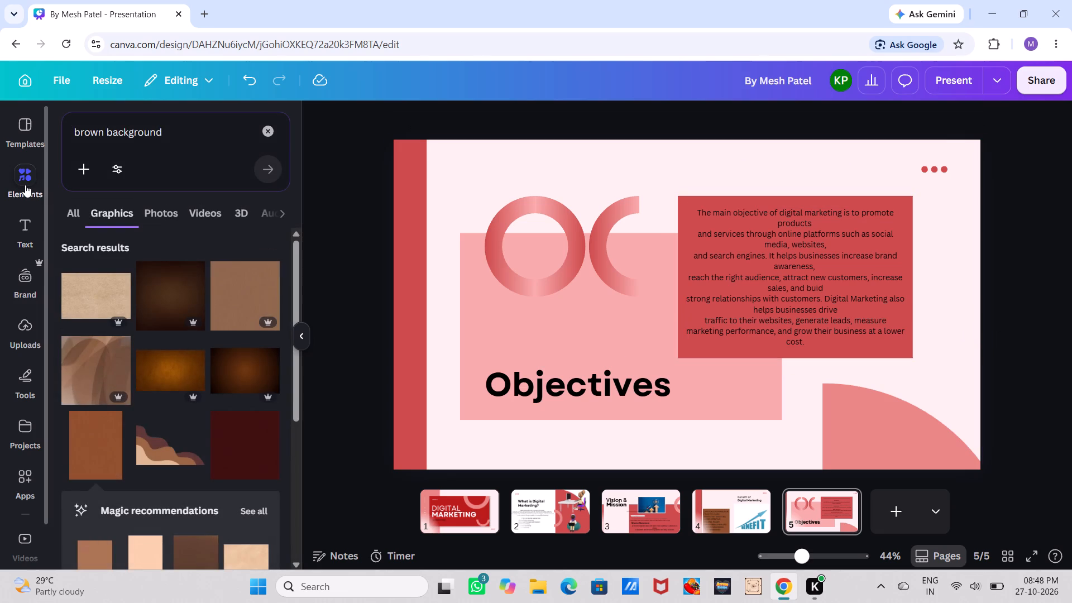
pyautogui.tripleClick(298, 561)
pyautogui.click(298, 561)
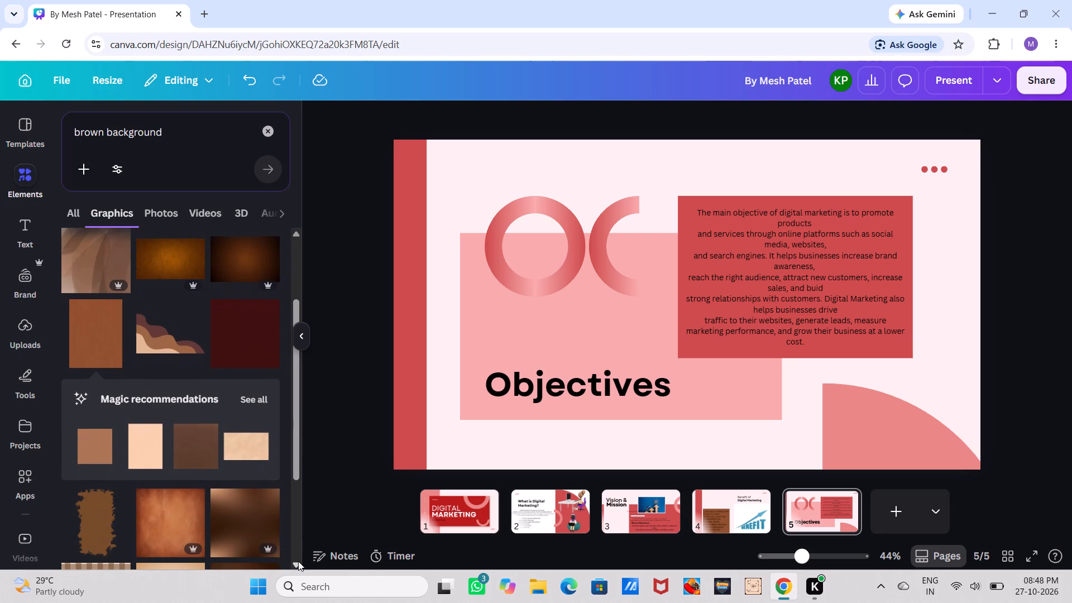
pyautogui.click(298, 561)
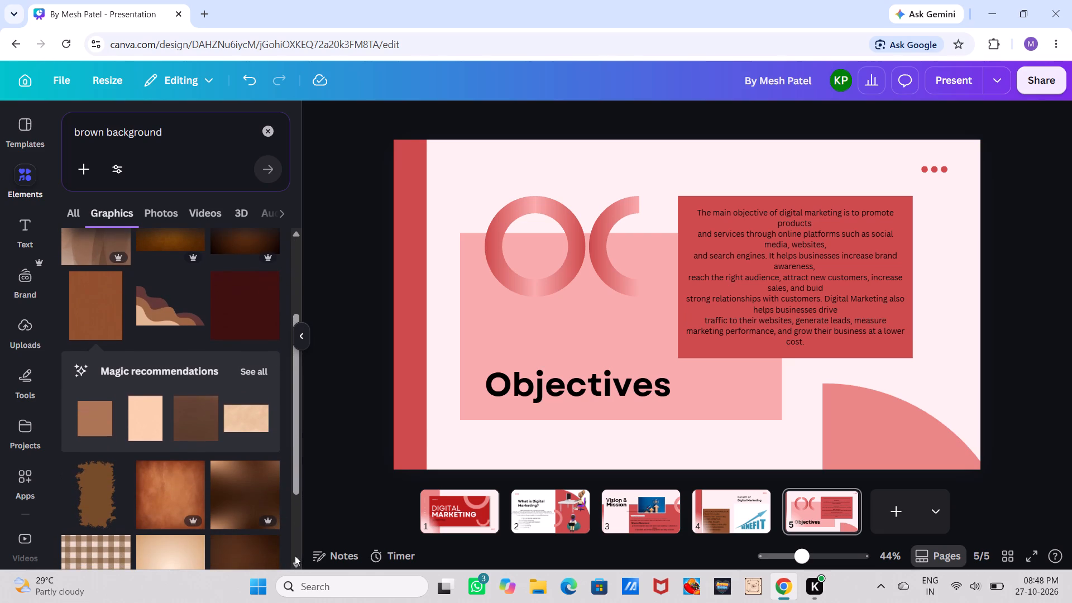
pyautogui.click(233, 424)
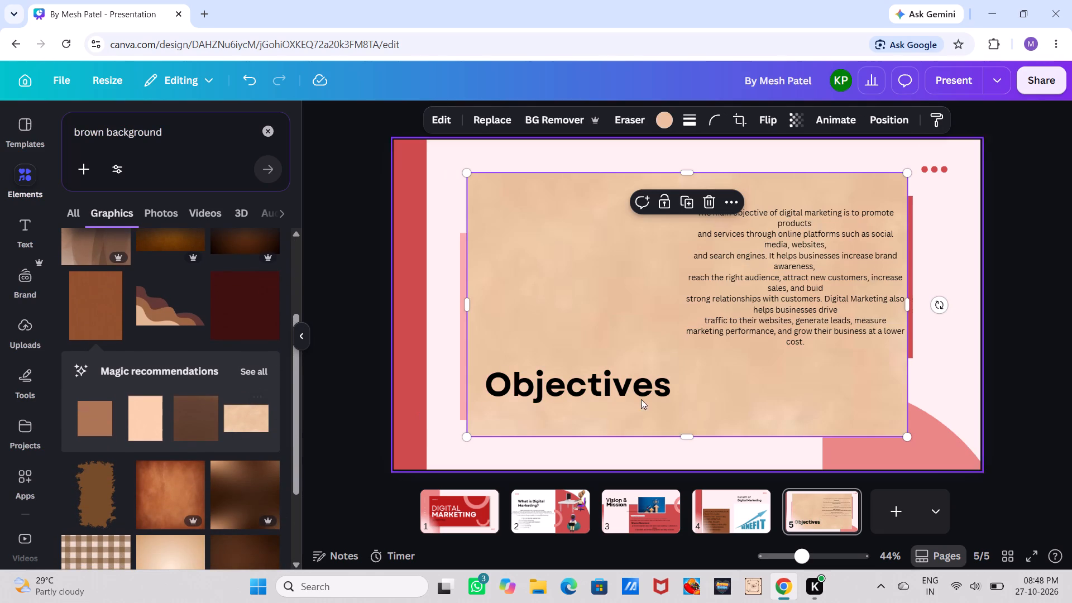
pyautogui.moveTo(908, 434); pyautogui.dragTo(659, 351)
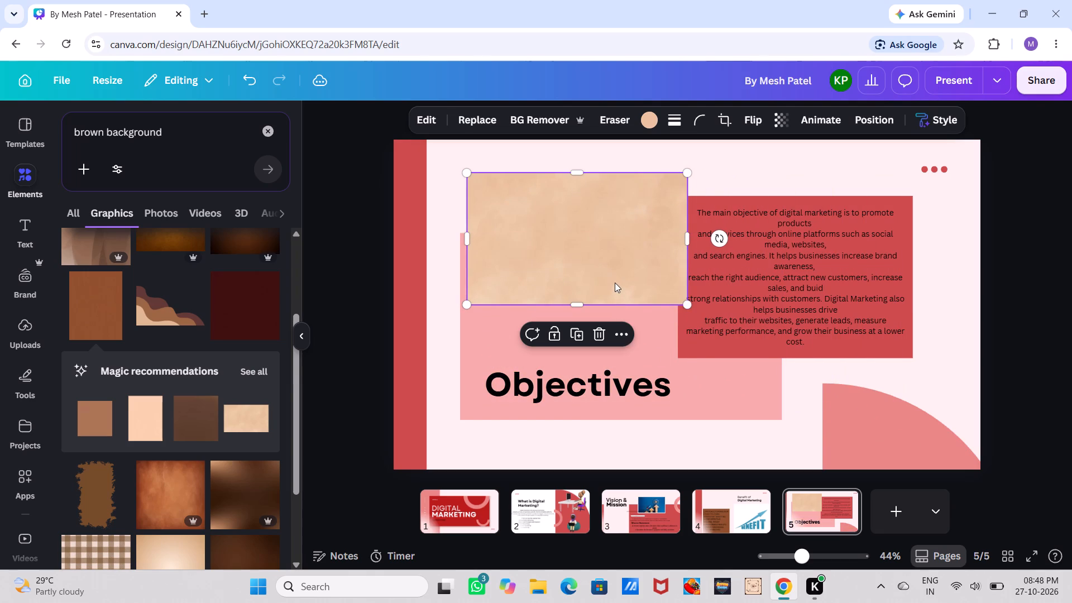
pyautogui.moveTo(615, 283); pyautogui.dragTo(839, 318)
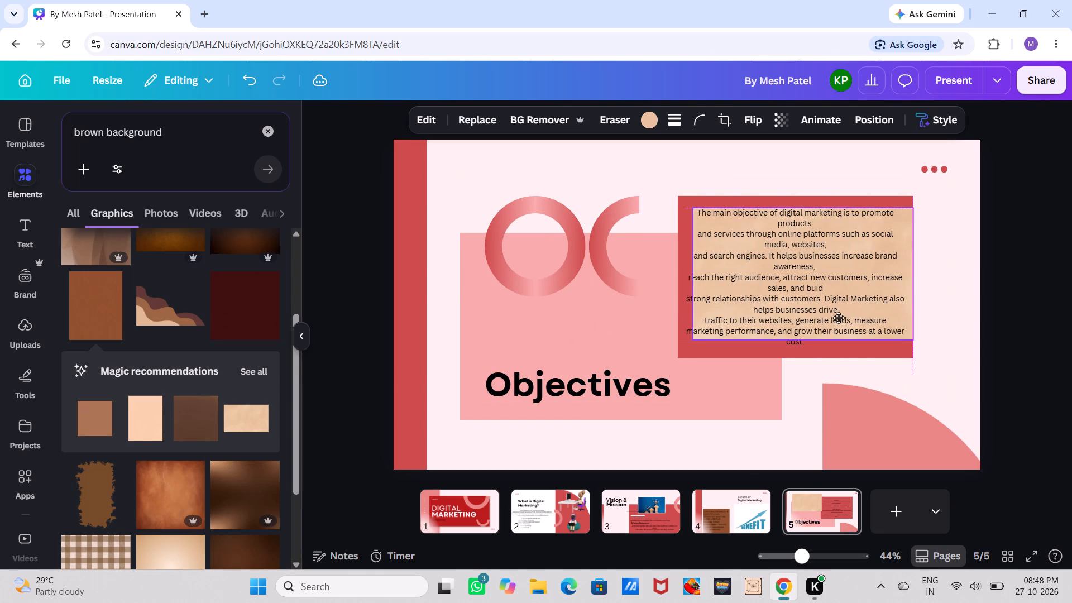
pyautogui.moveTo(839, 318); pyautogui.dragTo(834, 315)
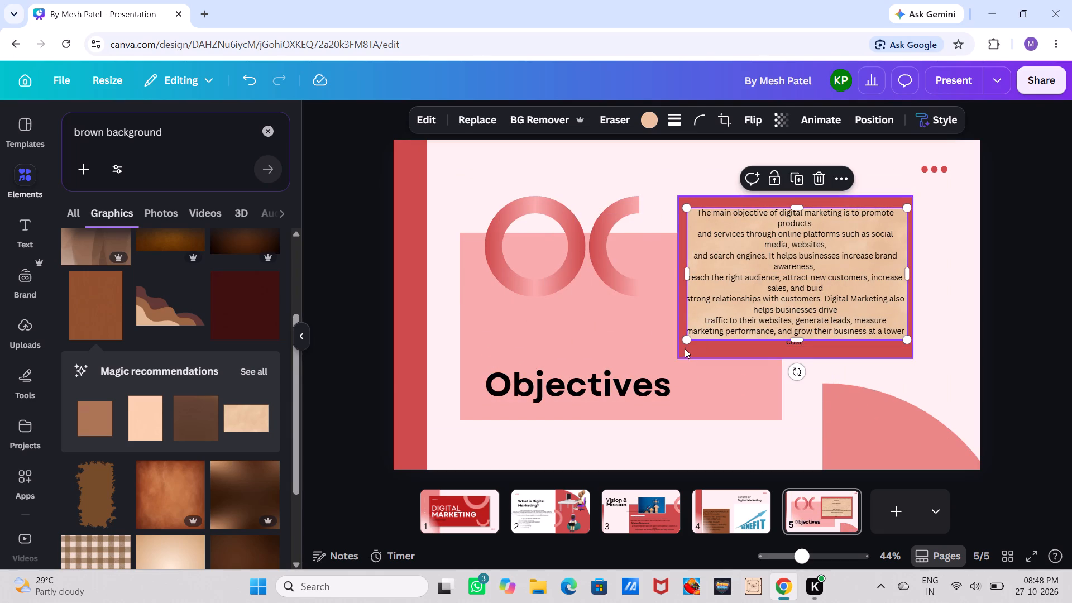
# Stretch the beige texture's edges and corners until it exactly covers the dark red rectangle.
pyautogui.moveTo(685, 342); pyautogui.dragTo(682, 355)
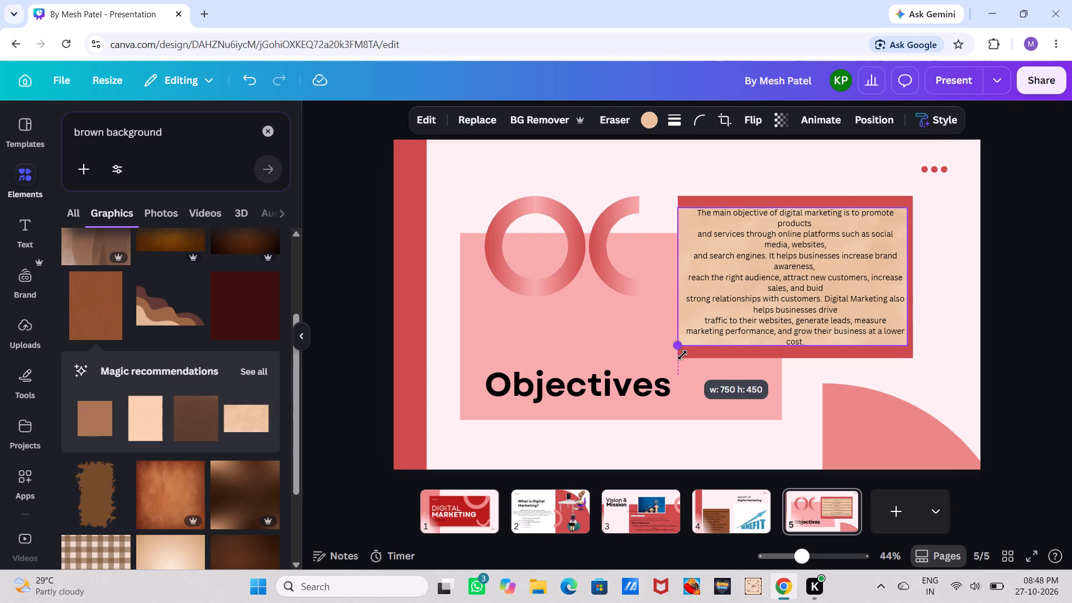
pyautogui.moveTo(682, 355); pyautogui.dragTo(683, 355)
pyautogui.moveTo(796, 343); pyautogui.dragTo(796, 347)
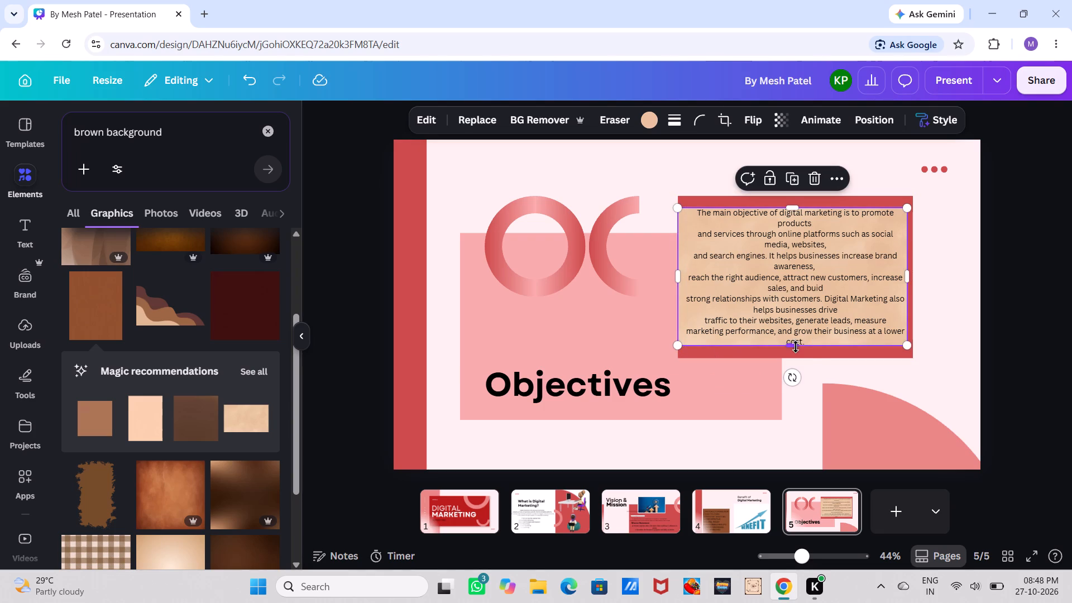
pyautogui.moveTo(796, 347); pyautogui.dragTo(796, 352)
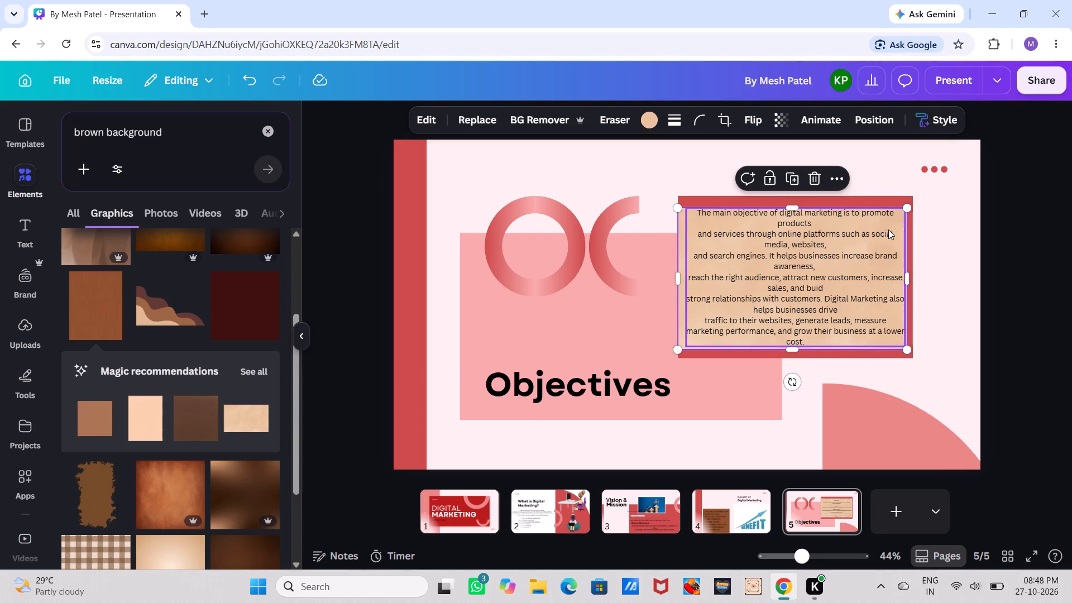
pyautogui.moveTo(905, 203); pyautogui.dragTo(910, 198)
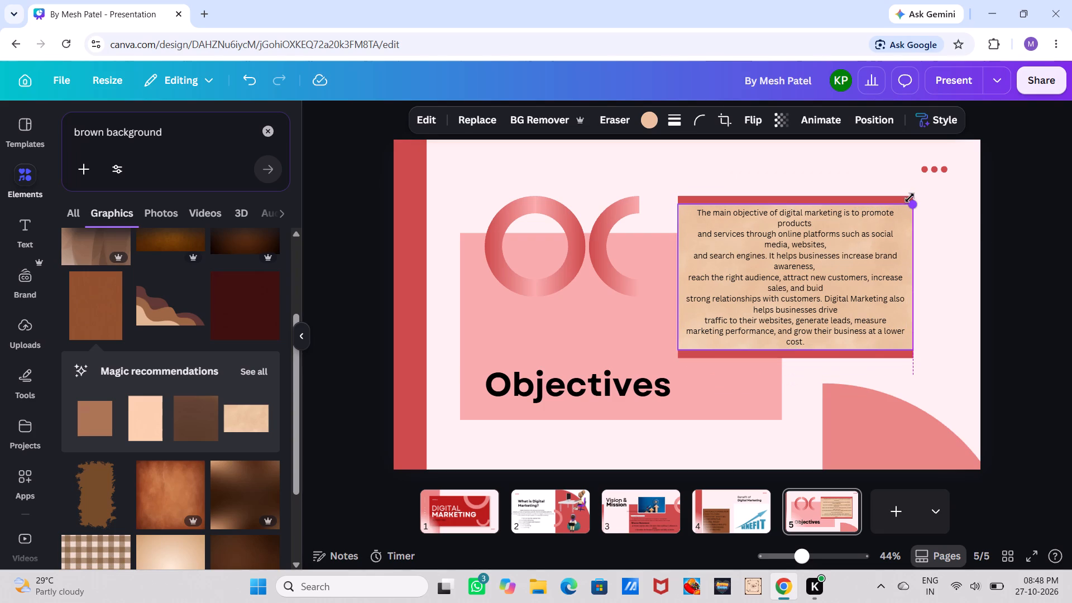
pyautogui.moveTo(910, 198); pyautogui.dragTo(908, 195)
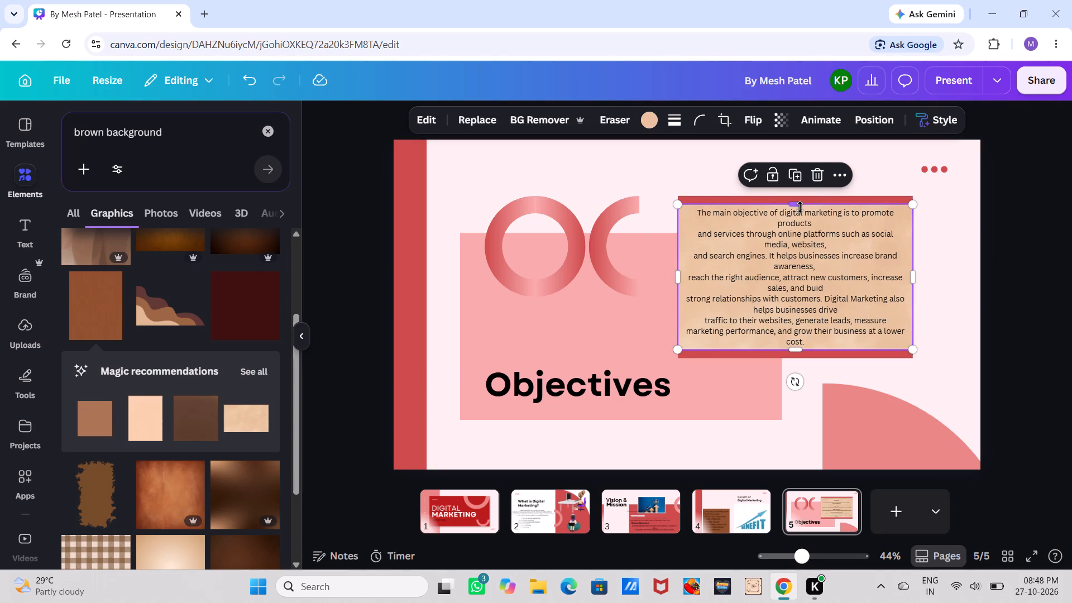
pyautogui.click(800, 207)
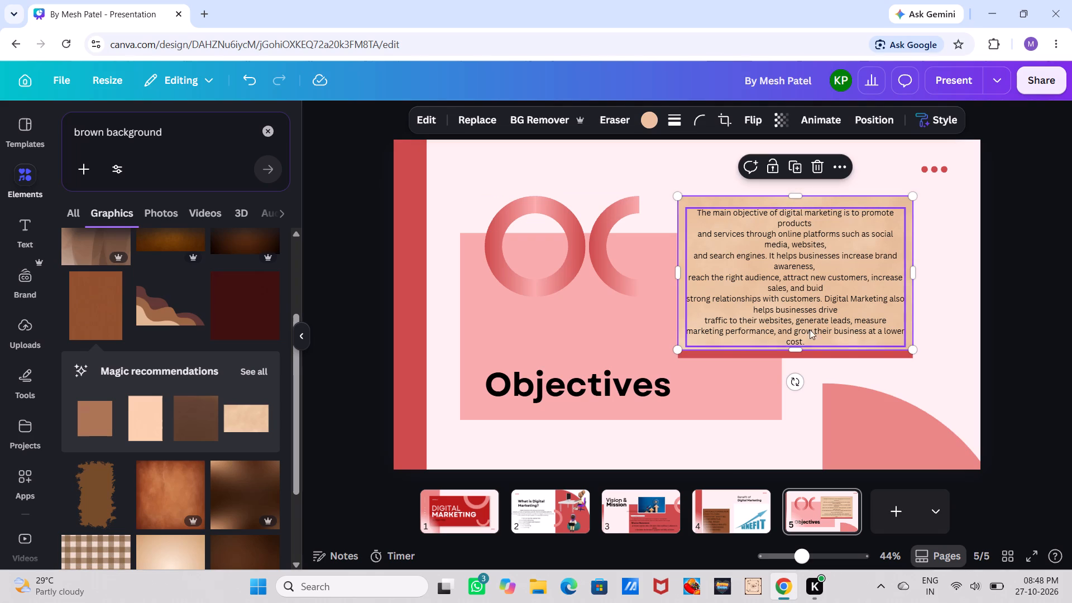
pyautogui.moveTo(793, 348); pyautogui.dragTo(793, 358)
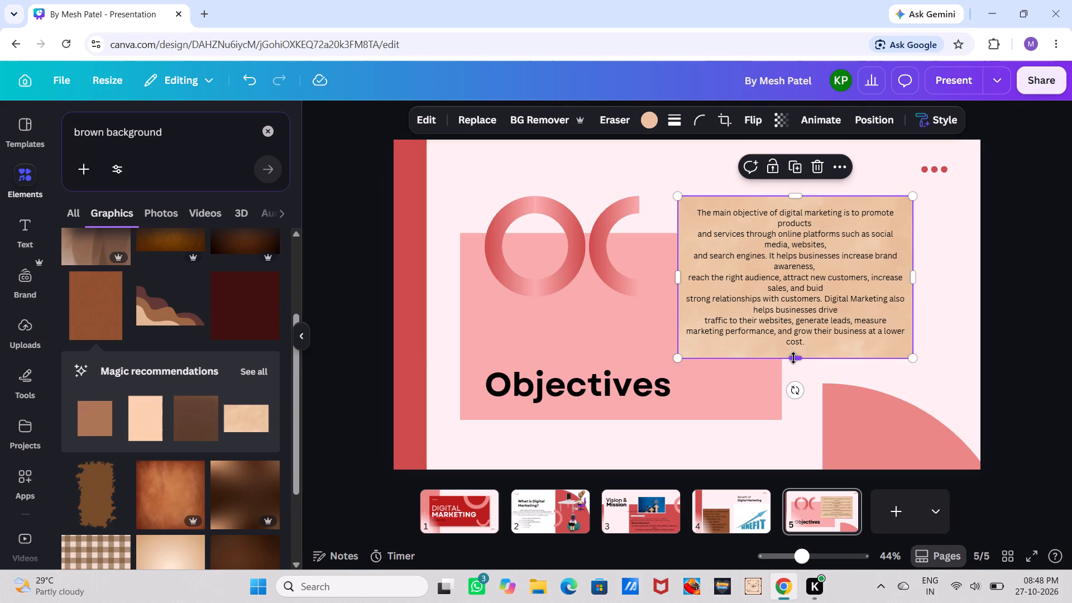
pyautogui.click(1018, 307)
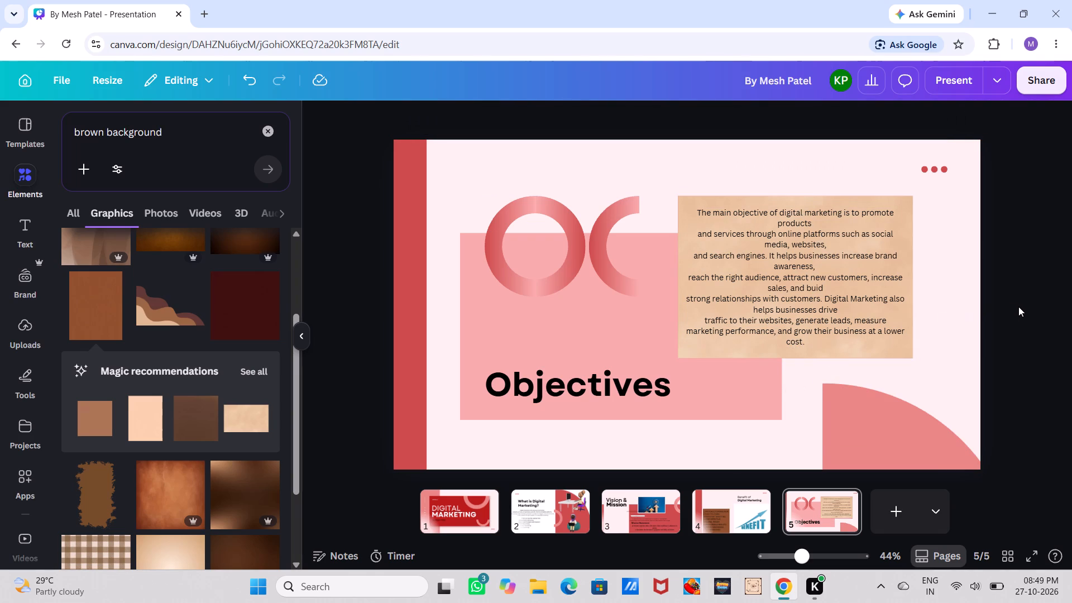
# Enlarge the beige texture toward the slide's lower right, and scale the paragraph up to a font size of about 21.8 to fill it.
pyautogui.click(908, 348)
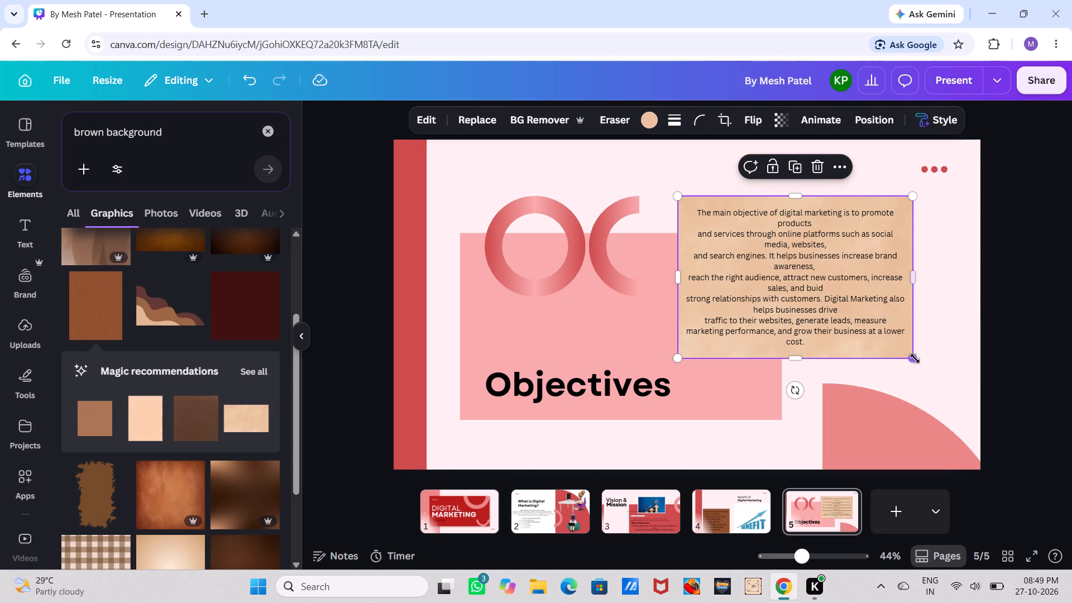
pyautogui.moveTo(915, 358); pyautogui.dragTo(959, 365)
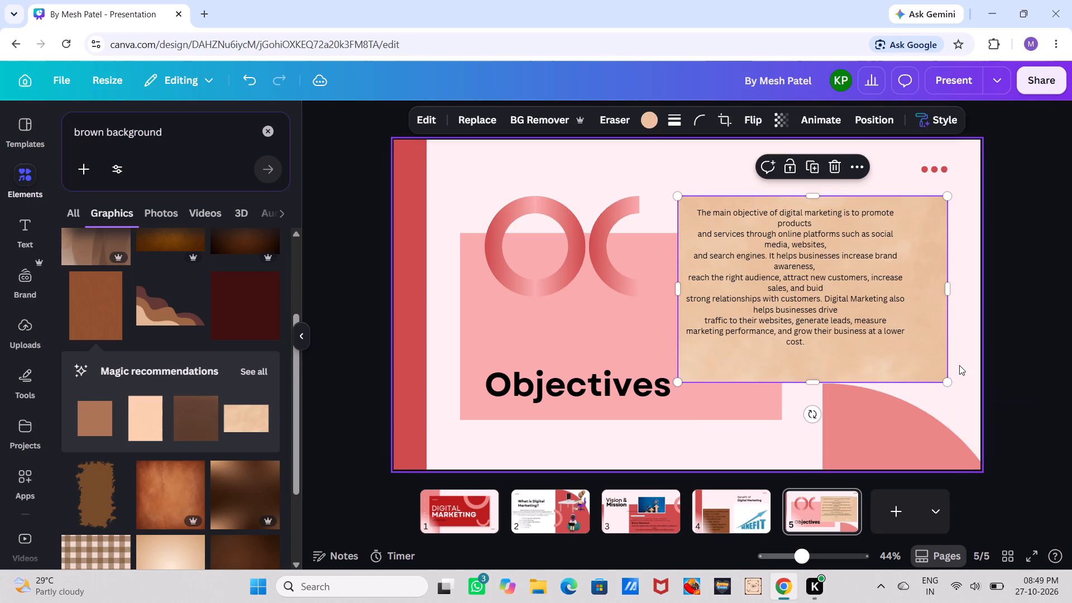
pyautogui.click(853, 294)
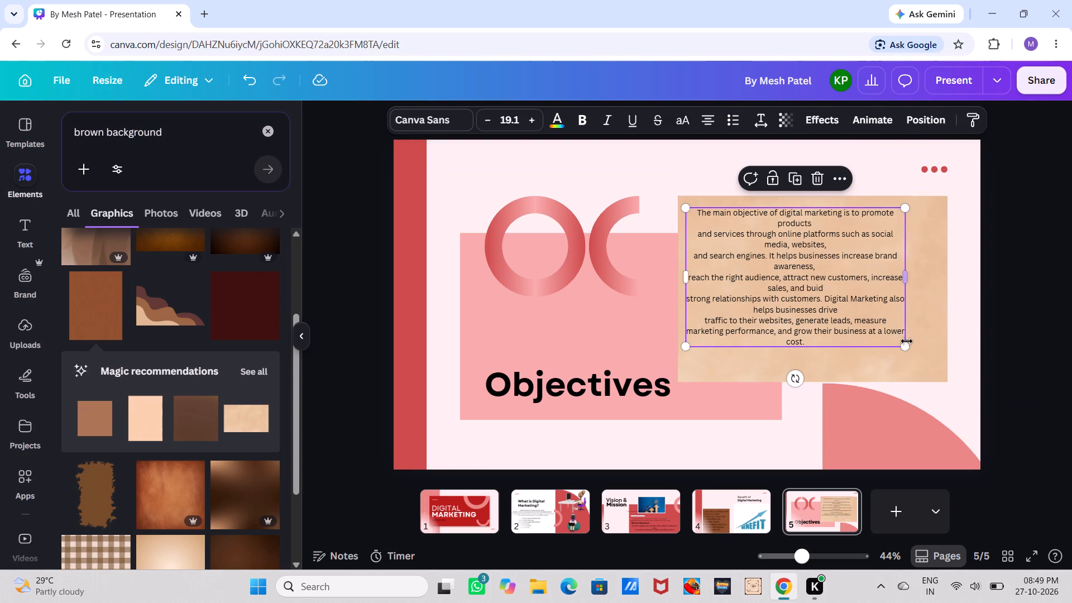
pyautogui.moveTo(907, 342); pyautogui.dragTo(933, 372)
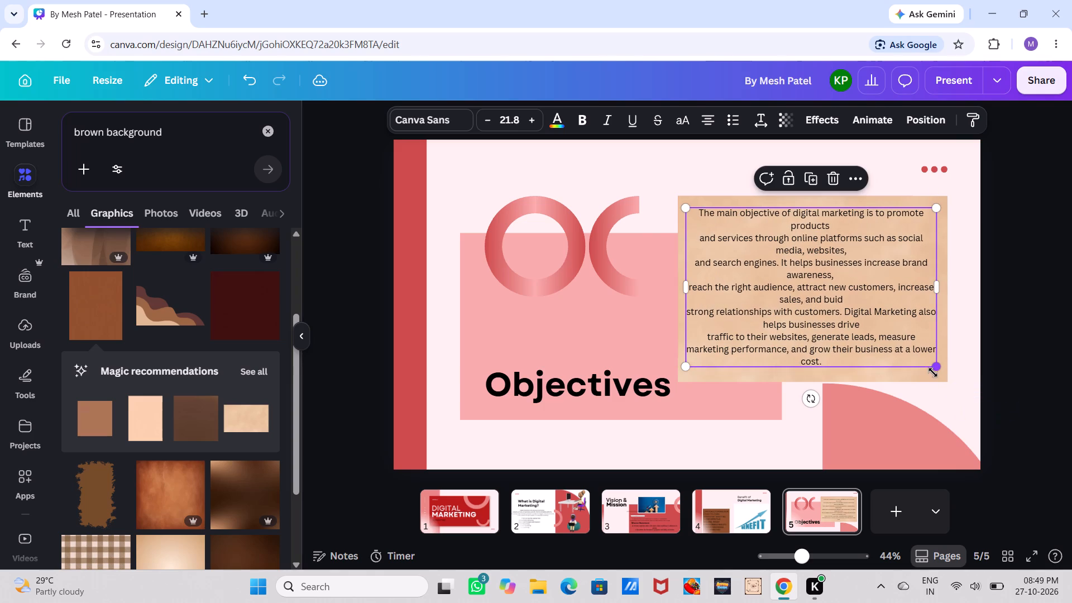
pyautogui.doubleClick(995, 366)
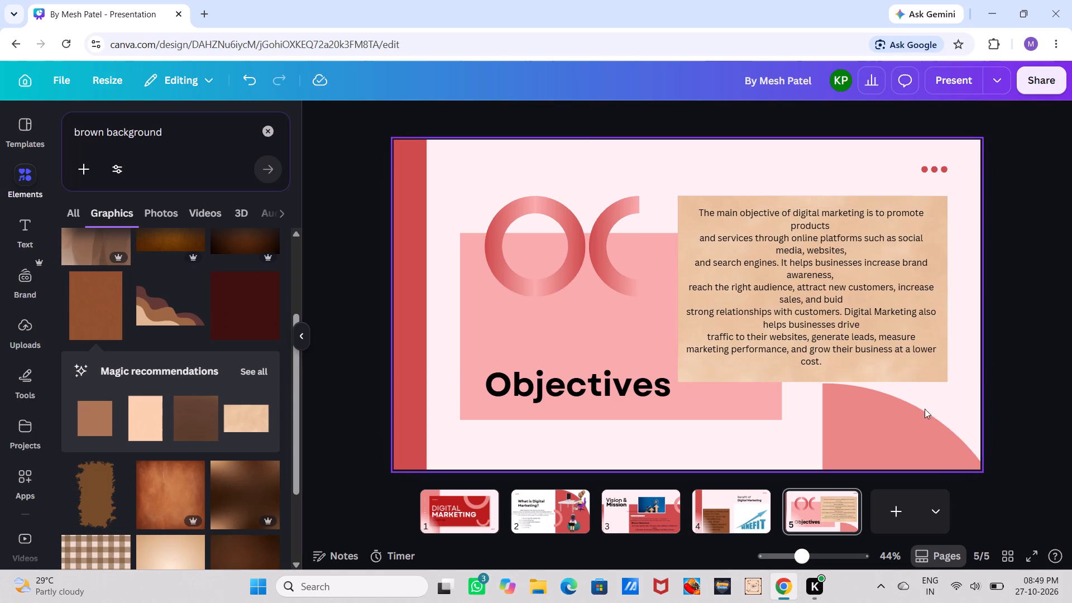
# Delete the pink quarter-circle shape from the slide's lower right corner.
pyautogui.moveTo(901, 438); pyautogui.dragTo(902, 446)
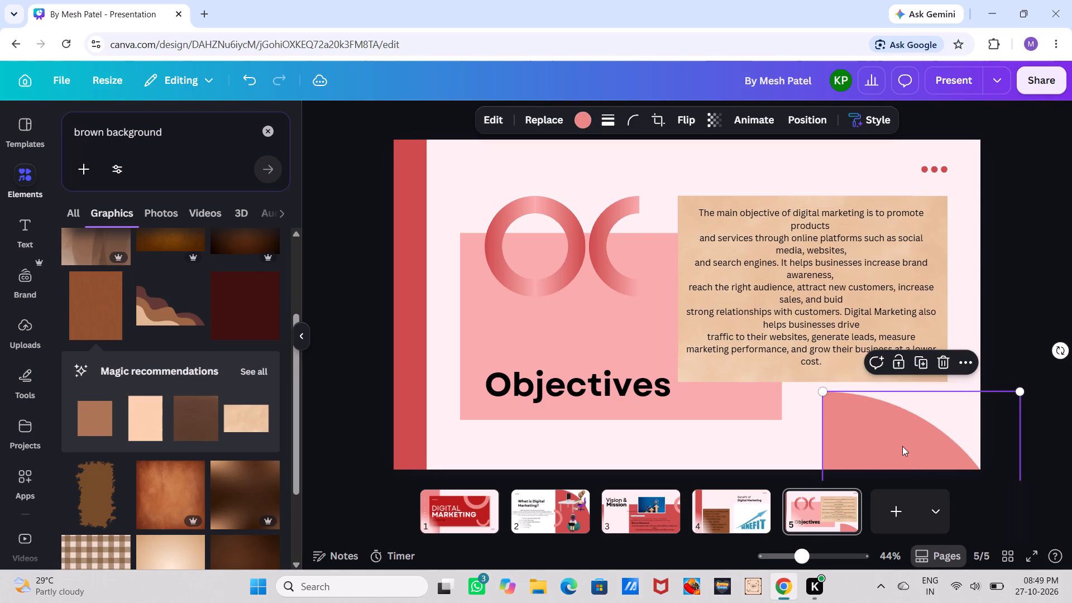
pyautogui.click(942, 355)
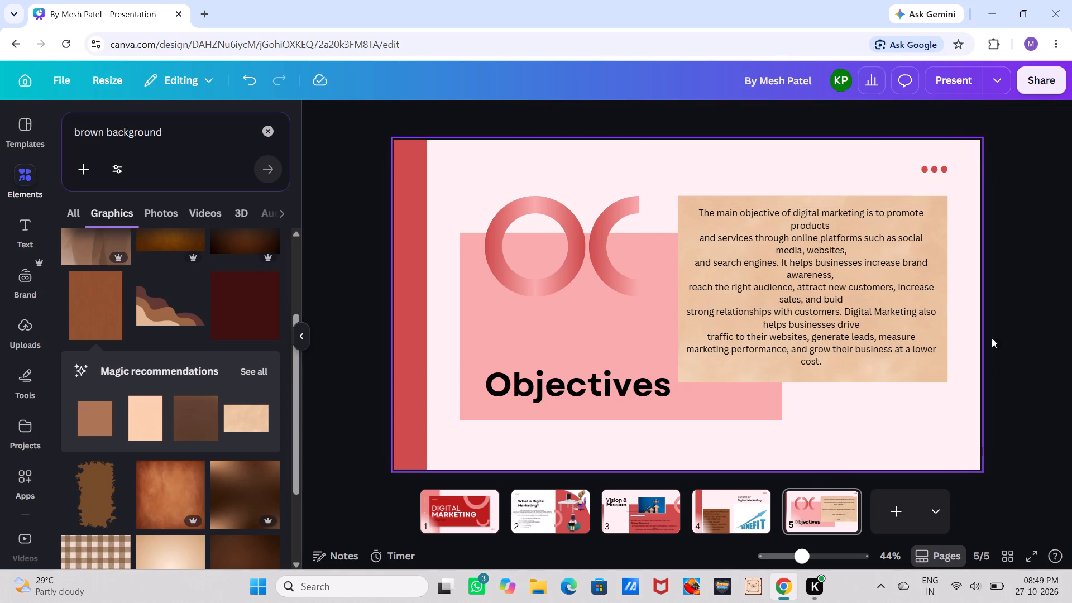
pyautogui.click(1024, 334)
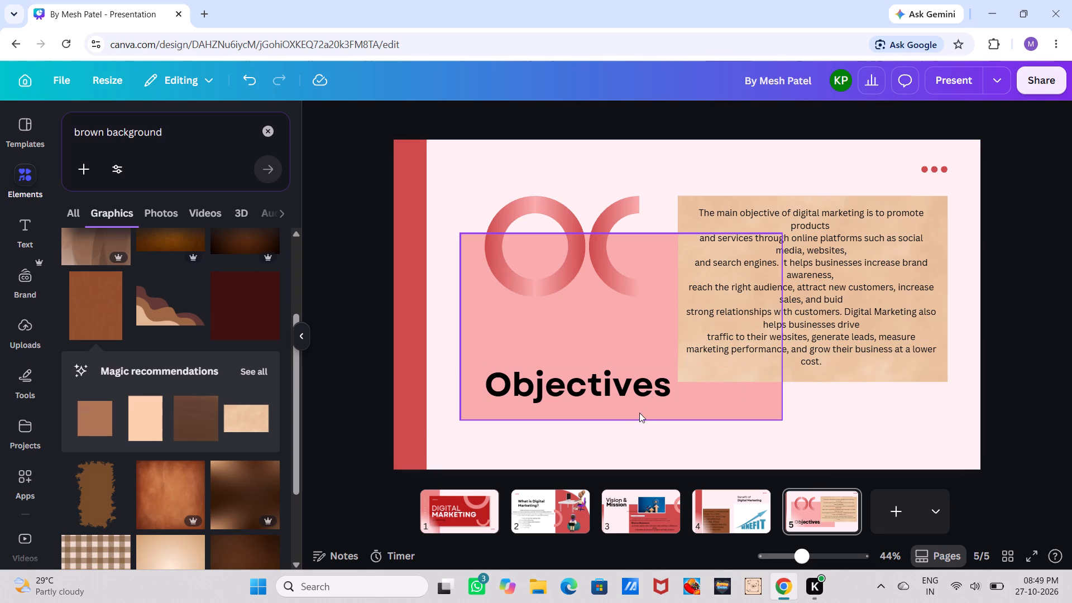
# Insert the layered brown wave graphic and place it in the slide's lower right corner, running past the slide edge.
pyautogui.click(159, 299)
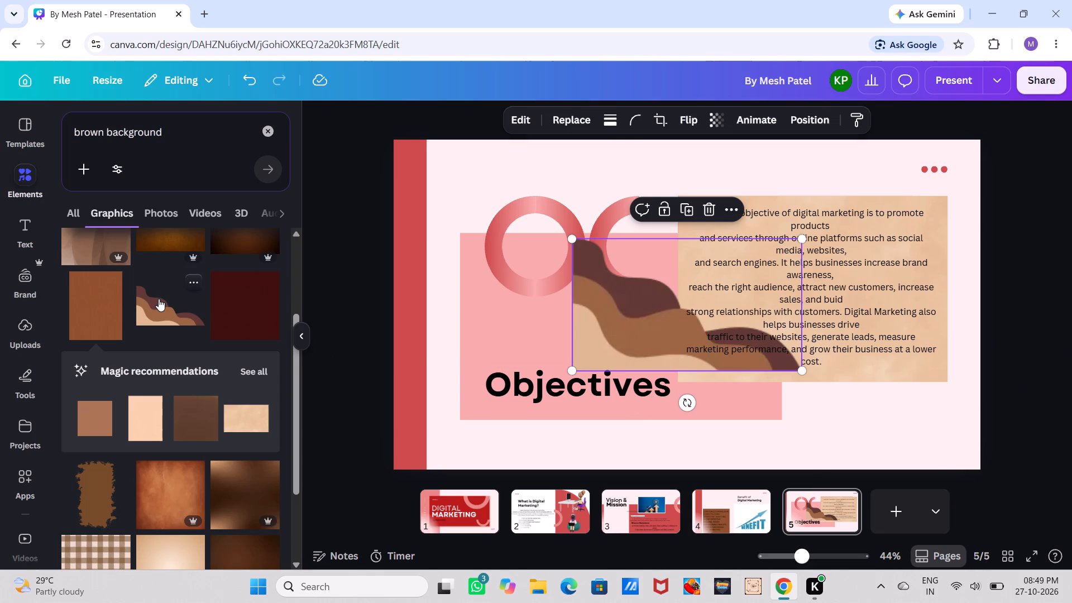
pyautogui.moveTo(622, 307); pyautogui.dragTo(564, 406)
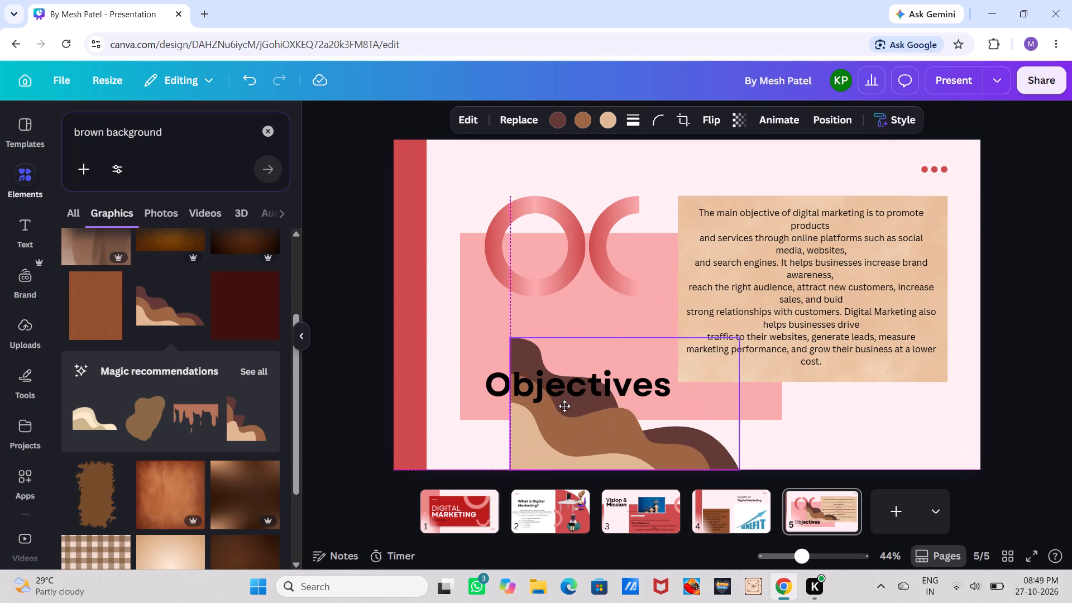
pyautogui.moveTo(564, 406); pyautogui.dragTo(419, 293)
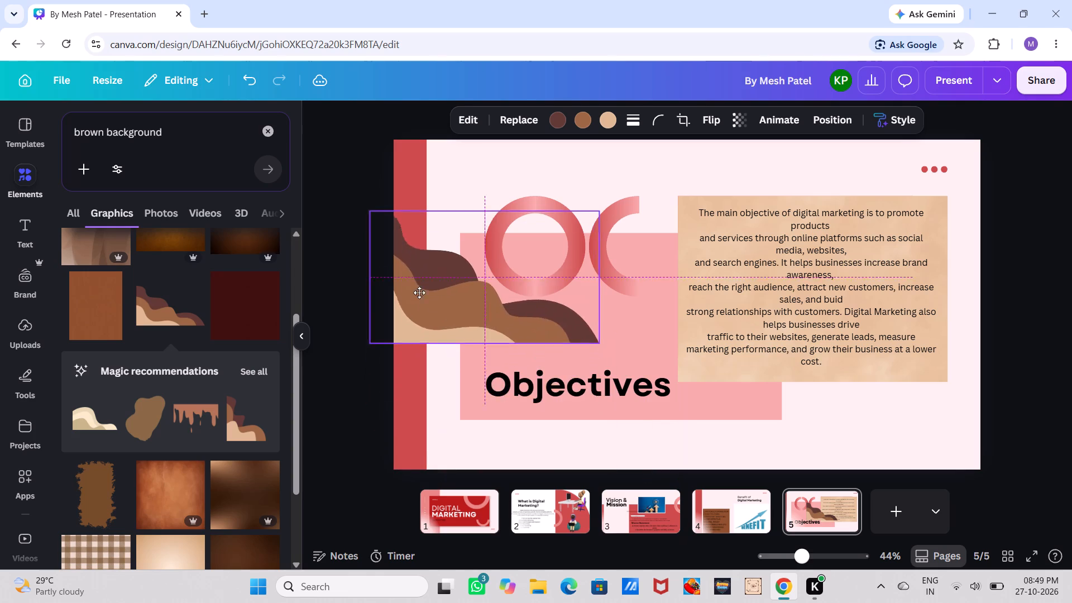
pyautogui.moveTo(419, 293); pyautogui.dragTo(855, 461)
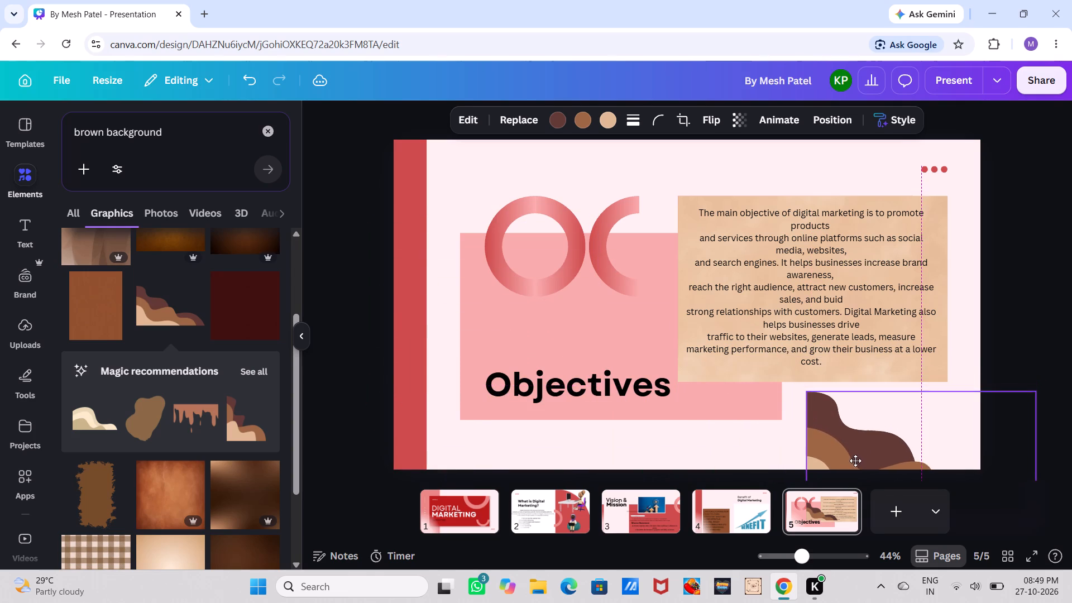
pyautogui.moveTo(855, 461); pyautogui.dragTo(856, 460)
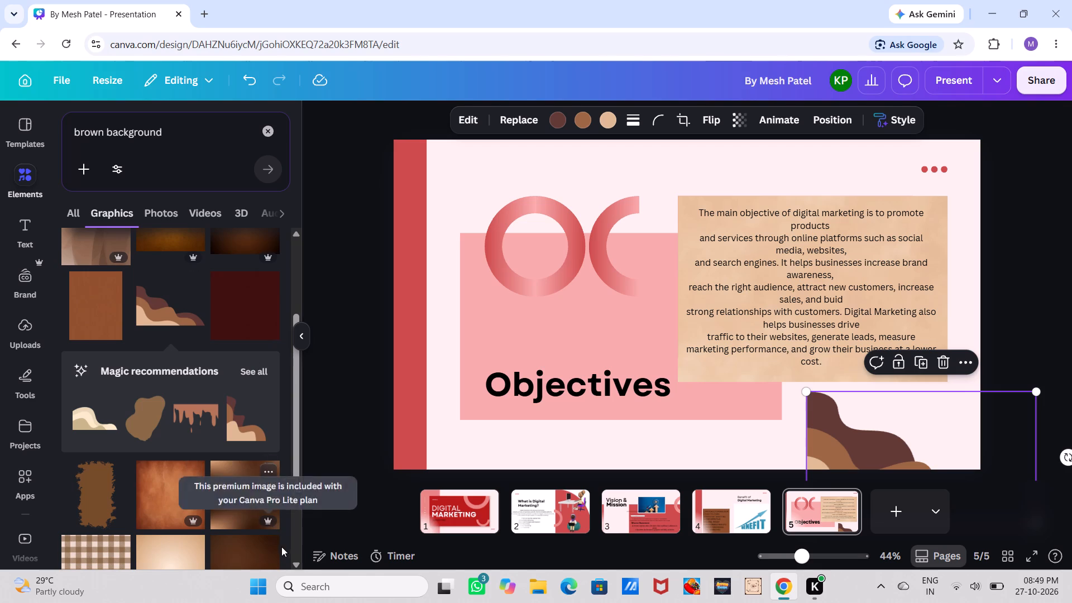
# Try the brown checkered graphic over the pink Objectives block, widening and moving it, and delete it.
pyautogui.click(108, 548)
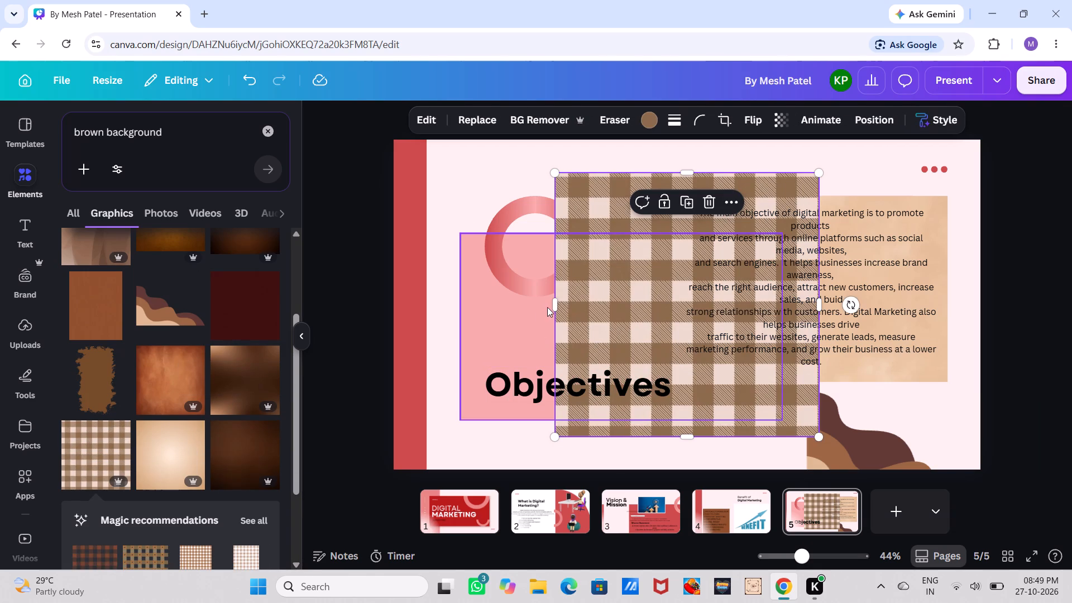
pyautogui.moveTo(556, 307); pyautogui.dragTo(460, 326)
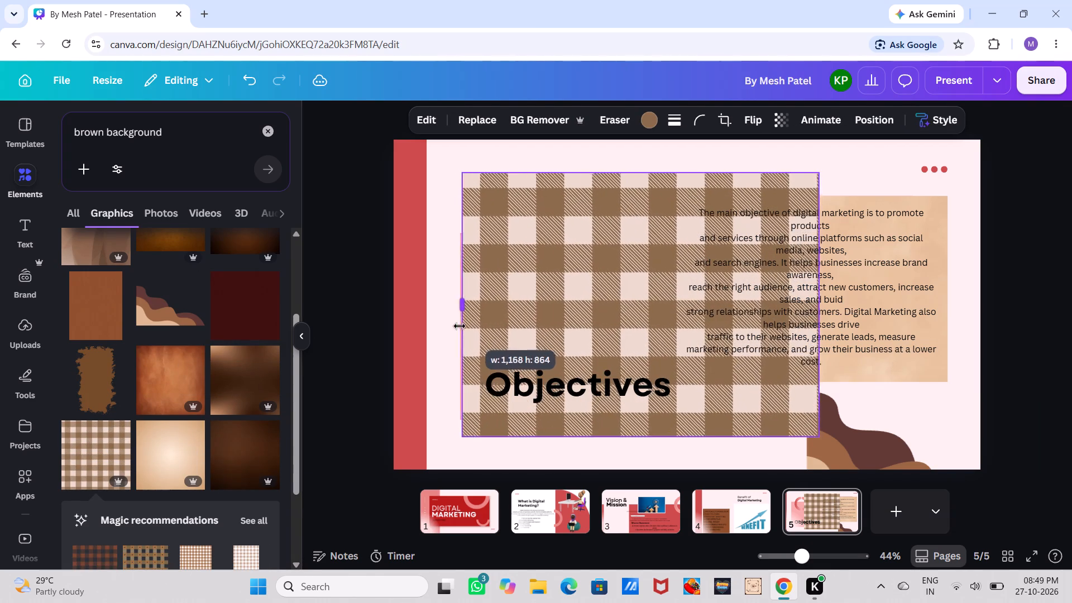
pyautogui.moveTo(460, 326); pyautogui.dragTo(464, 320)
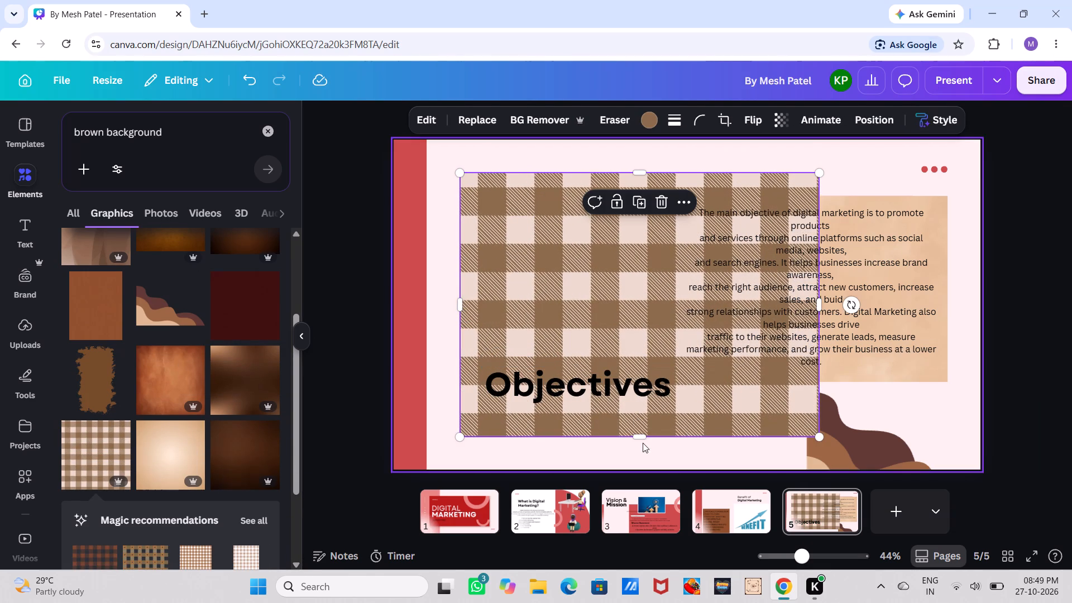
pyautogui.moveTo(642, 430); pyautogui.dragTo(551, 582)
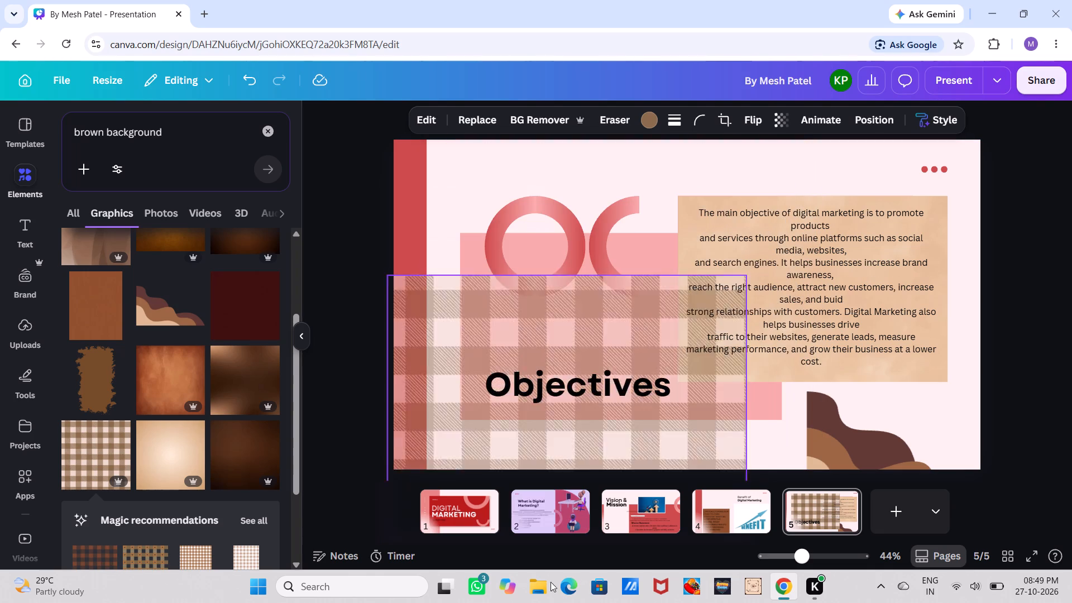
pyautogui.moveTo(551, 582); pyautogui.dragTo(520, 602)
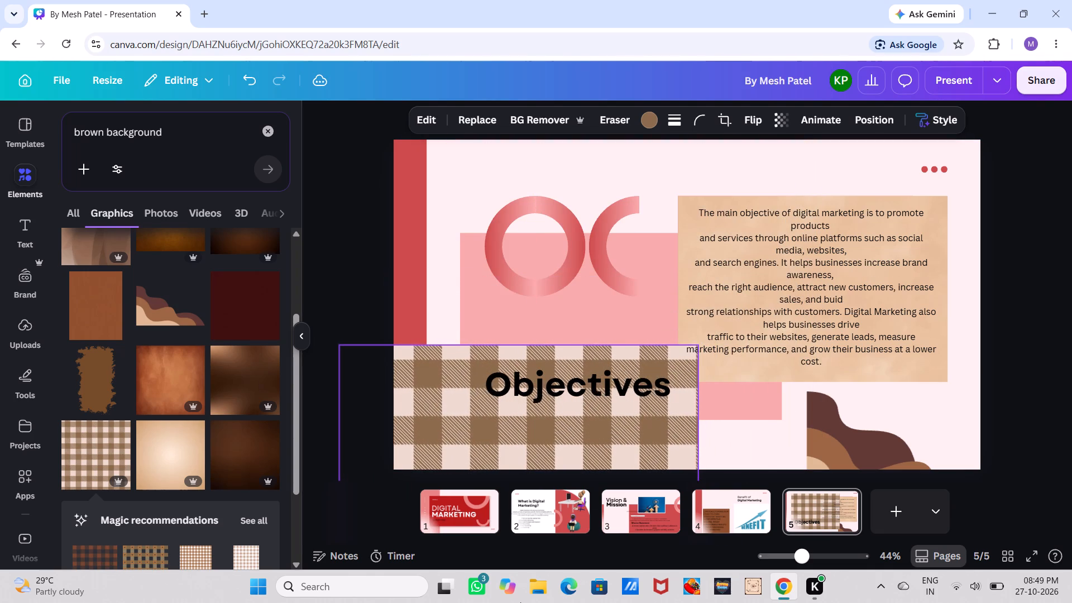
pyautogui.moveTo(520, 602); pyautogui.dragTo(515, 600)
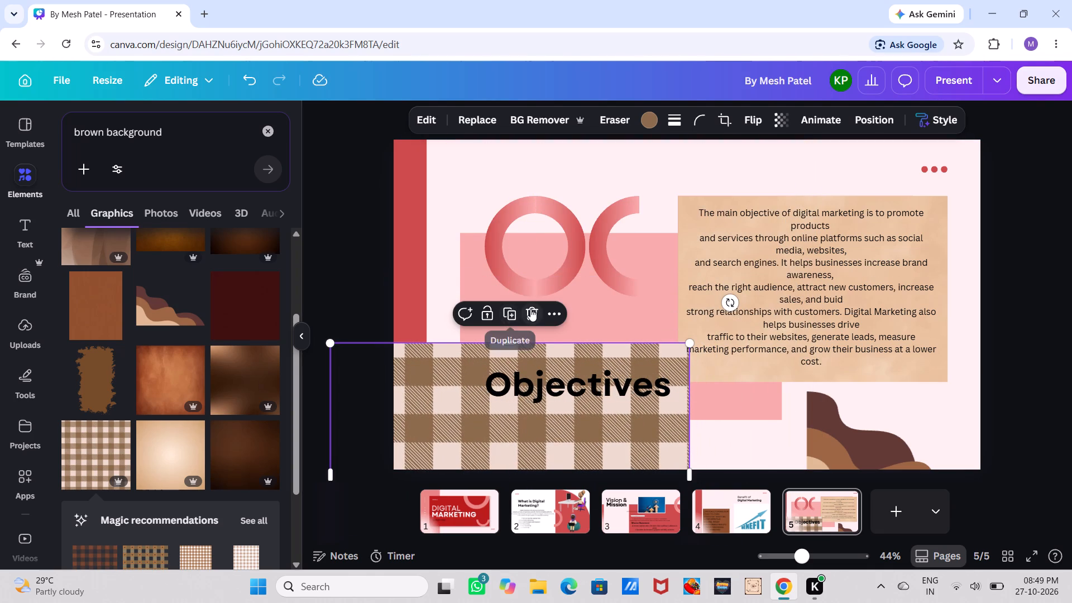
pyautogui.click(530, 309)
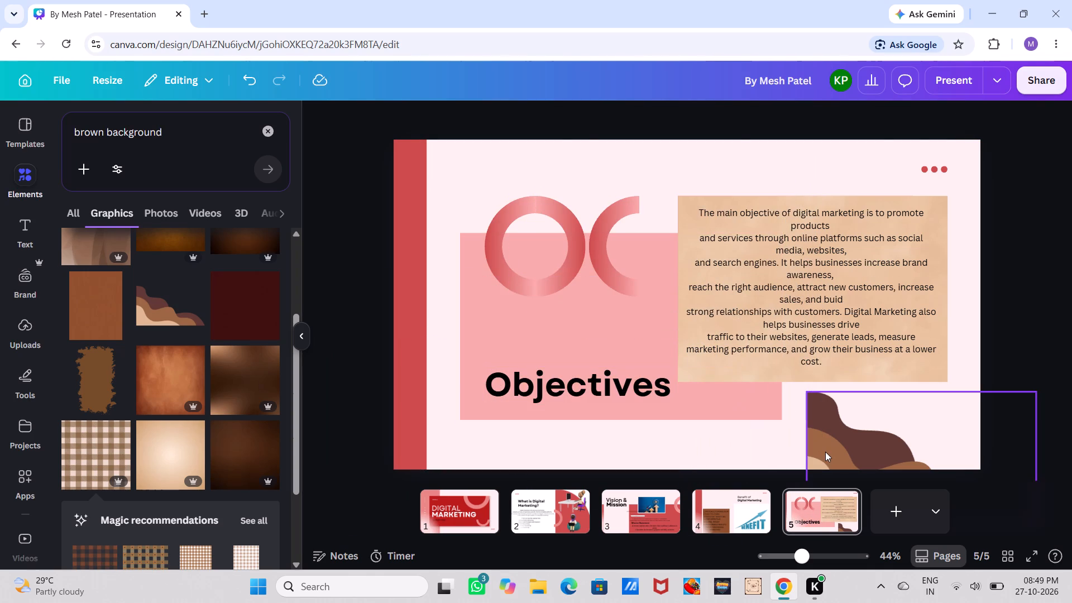
# Delete the layered brown wave graphic from the slide's lower right corner.
pyautogui.click(825, 452)
pyautogui.click(943, 367)
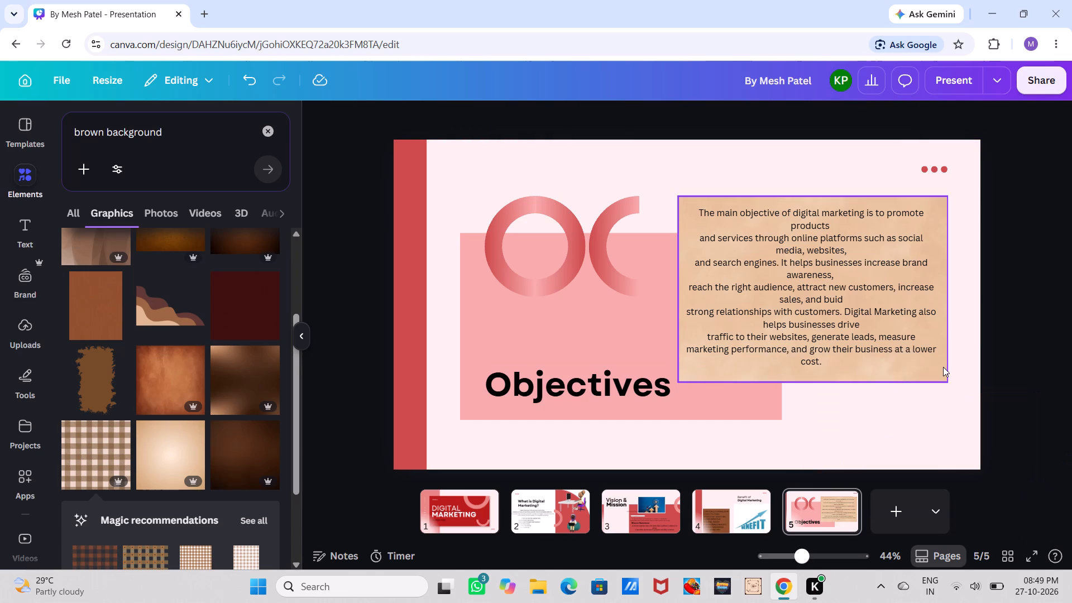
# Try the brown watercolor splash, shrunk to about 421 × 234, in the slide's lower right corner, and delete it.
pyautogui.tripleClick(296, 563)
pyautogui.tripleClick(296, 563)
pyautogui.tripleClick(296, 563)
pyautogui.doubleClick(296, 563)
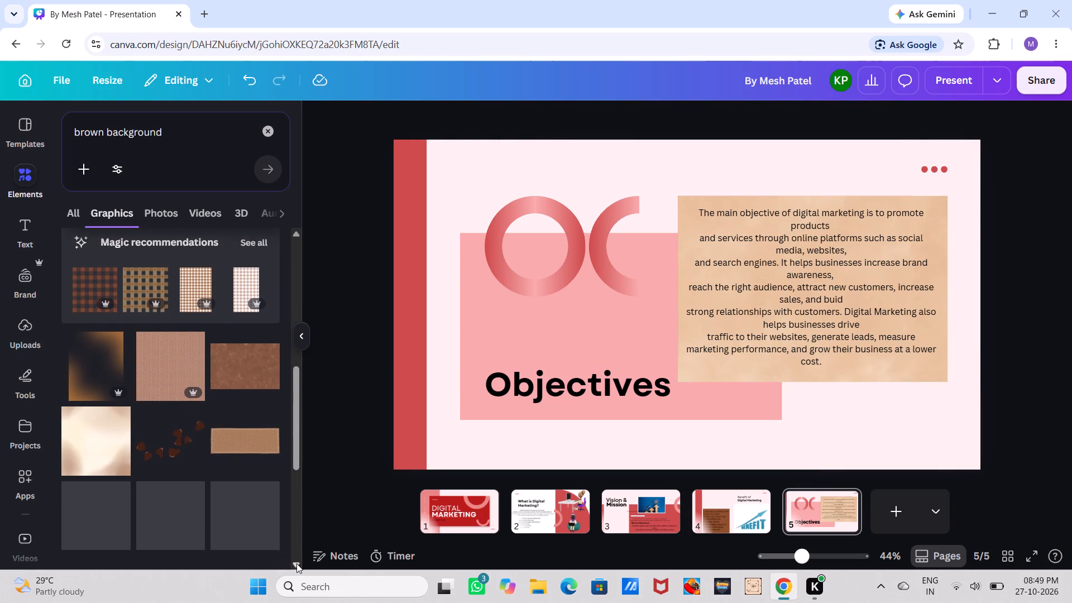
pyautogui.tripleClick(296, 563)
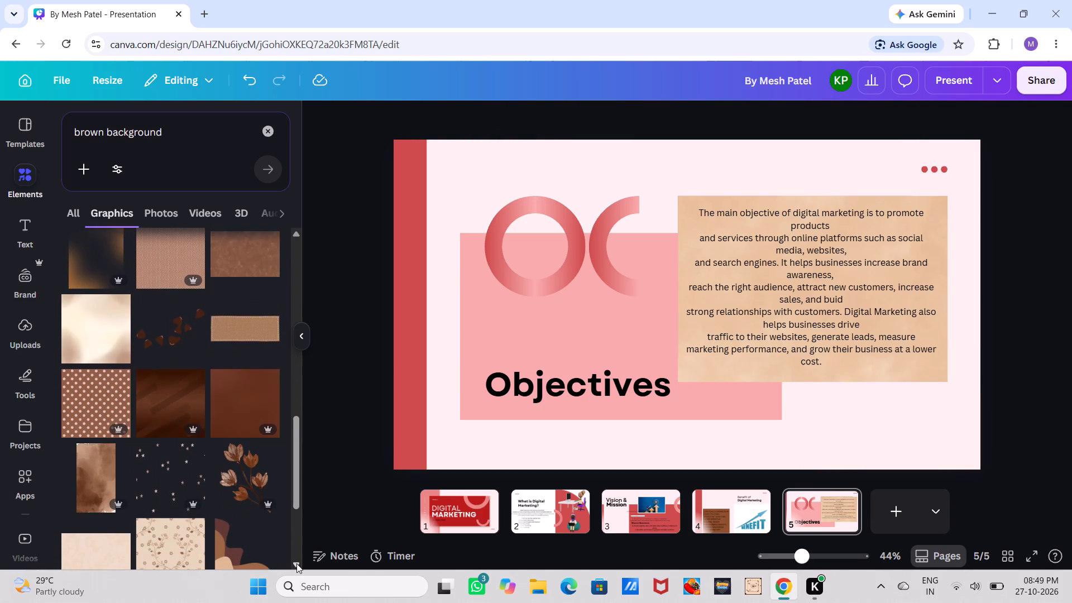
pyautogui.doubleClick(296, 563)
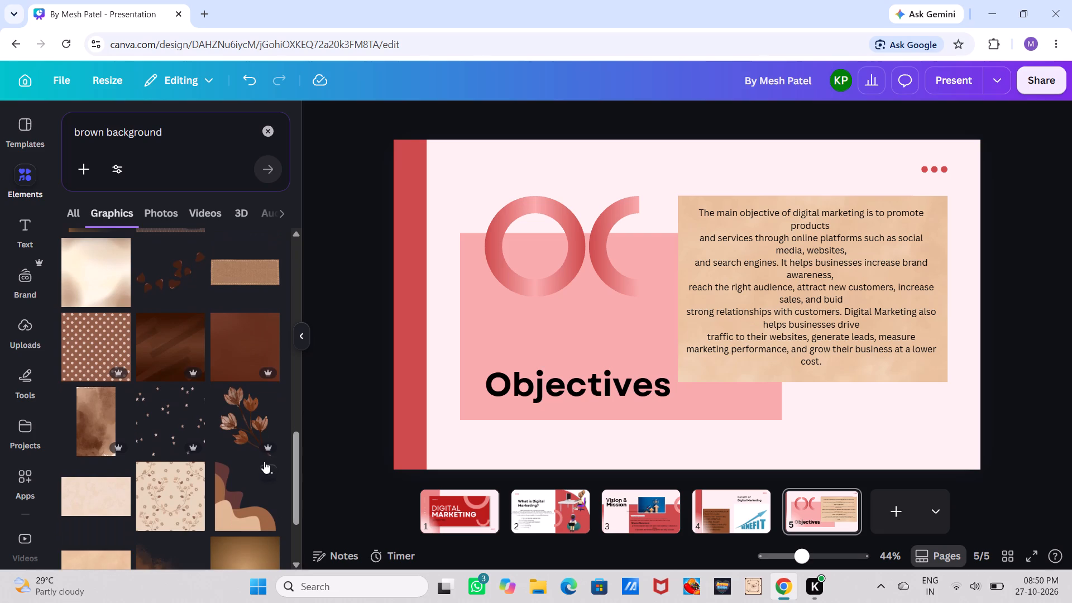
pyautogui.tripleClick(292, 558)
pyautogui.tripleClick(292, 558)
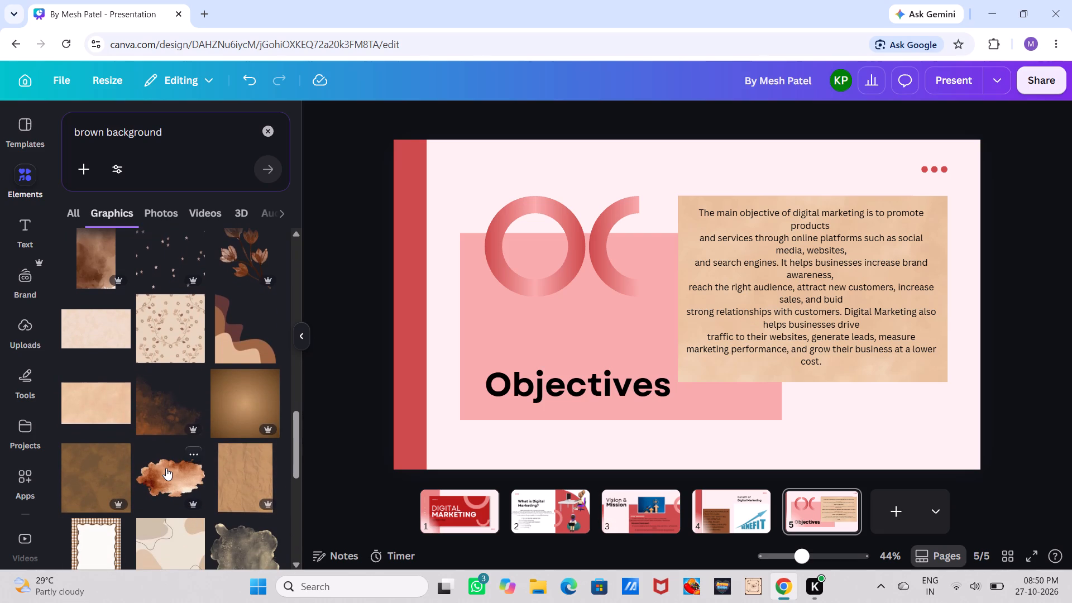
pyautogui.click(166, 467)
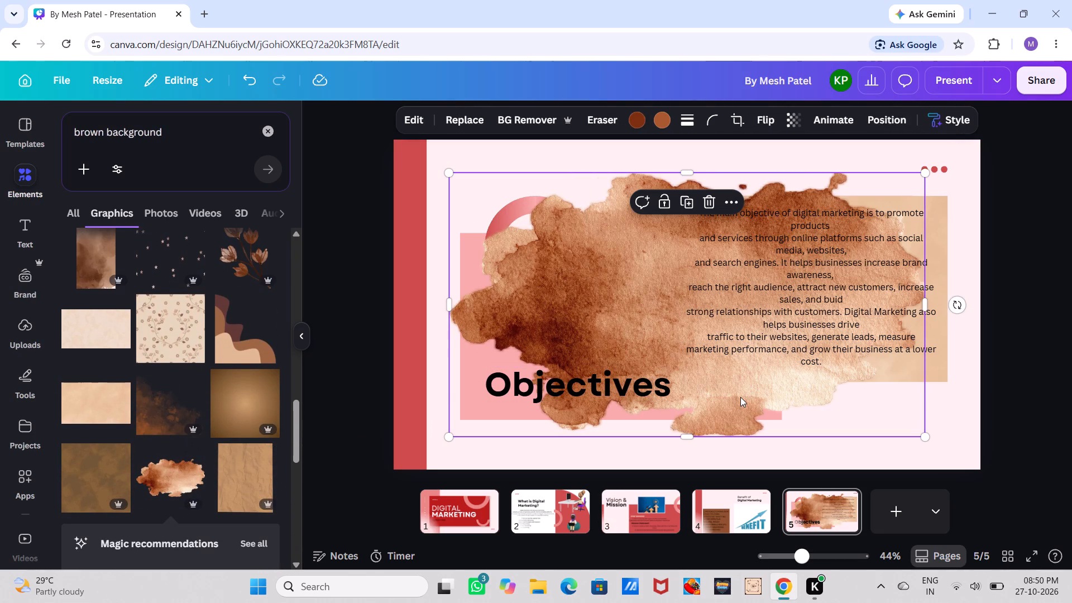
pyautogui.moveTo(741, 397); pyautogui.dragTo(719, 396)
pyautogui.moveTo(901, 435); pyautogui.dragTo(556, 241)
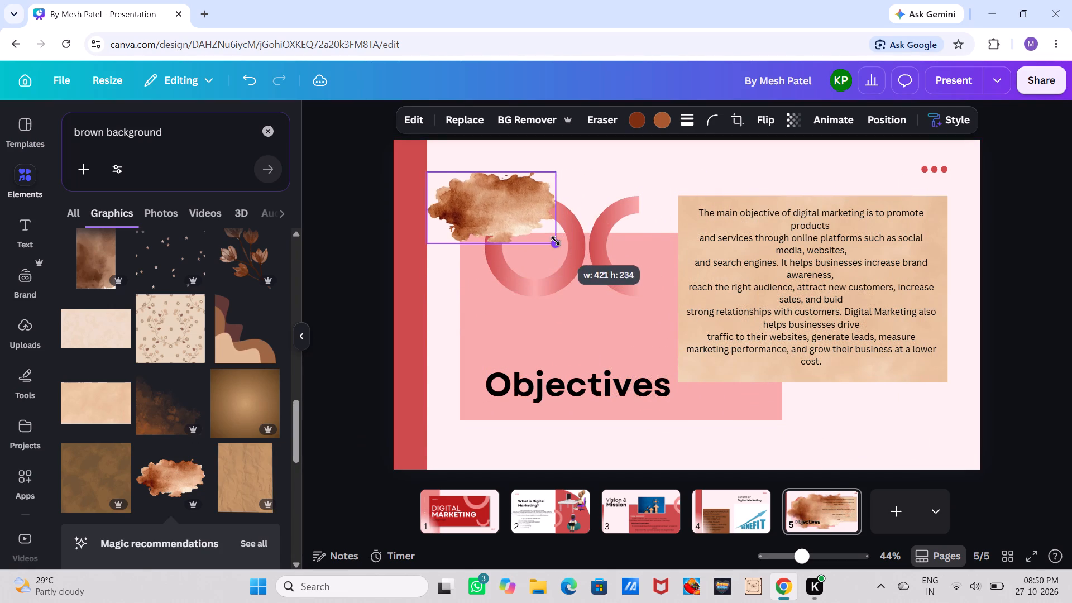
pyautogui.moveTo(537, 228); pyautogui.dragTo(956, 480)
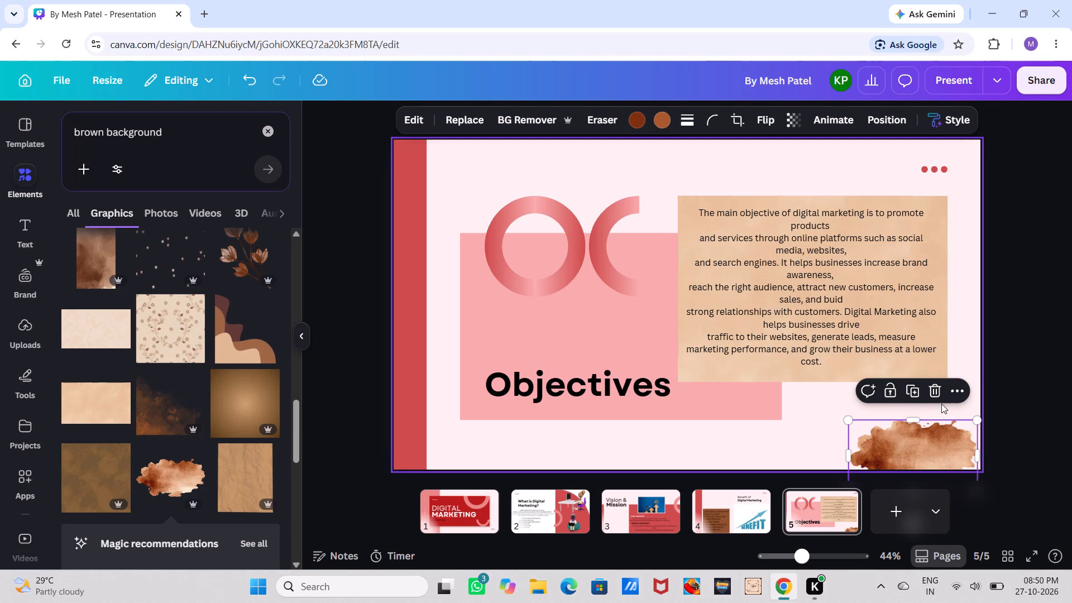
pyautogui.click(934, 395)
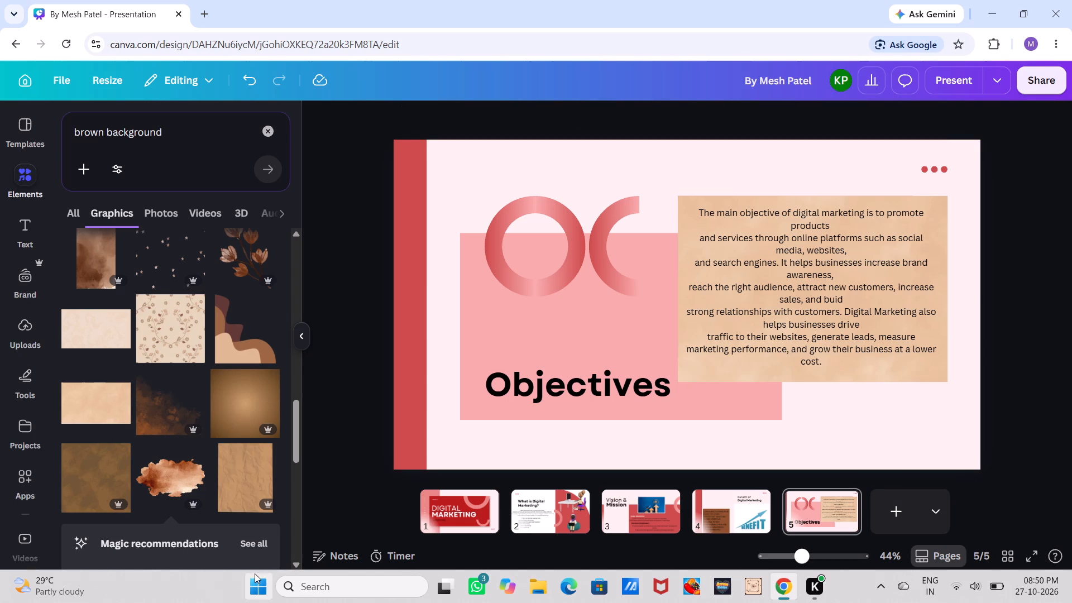
# Insert the cream wave graphic with the thin gold line and place it at the slide's top edge, against the red strip.
pyautogui.tripleClick(296, 565)
pyautogui.tripleClick(296, 565)
pyautogui.tripleClick(296, 565)
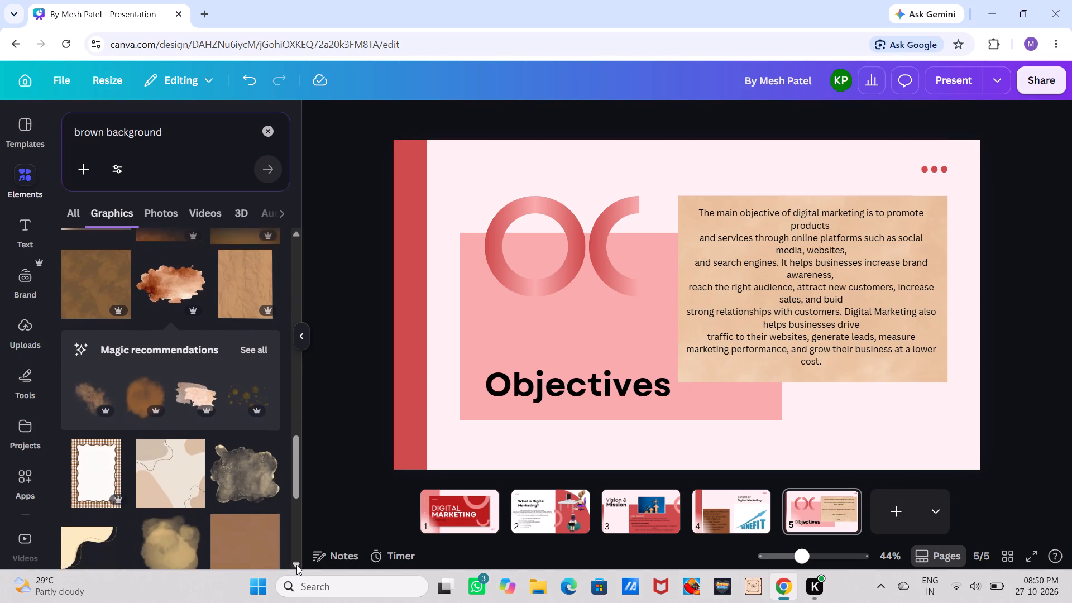
pyautogui.tripleClick(296, 565)
pyautogui.click(296, 565)
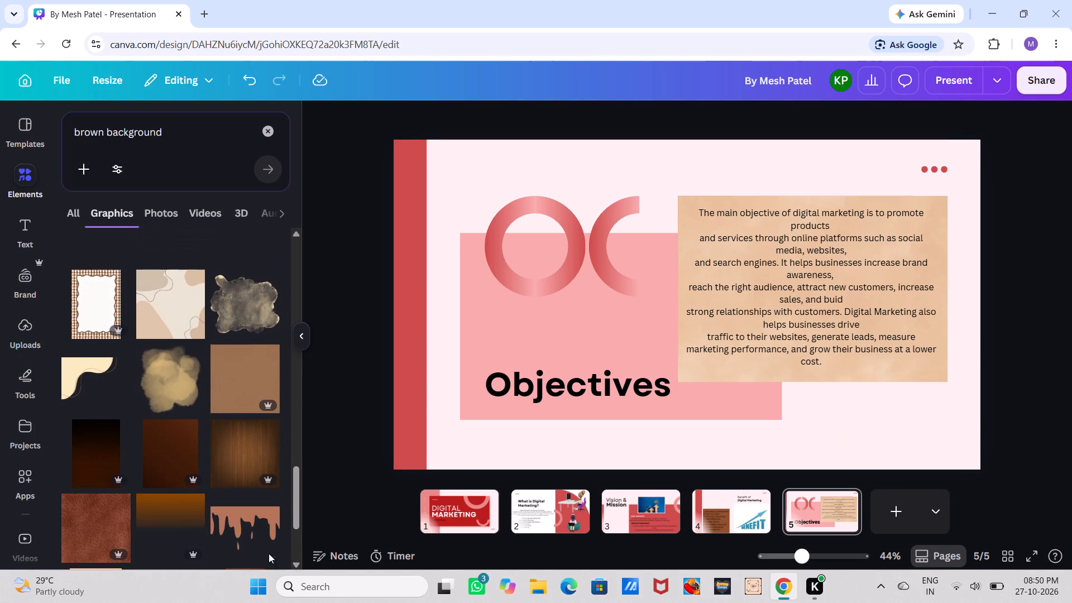
pyautogui.click(54, 381)
pyautogui.click(70, 382)
pyautogui.moveTo(595, 276); pyautogui.dragTo(438, 174)
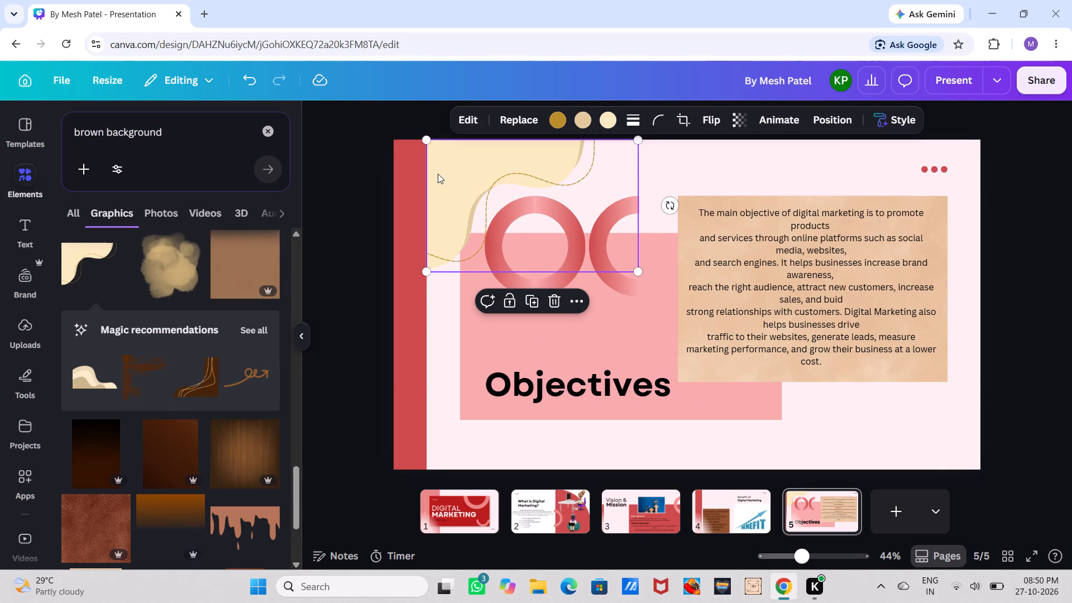
# Insert the recommended dark brown curved graphic with gold lines, shrink it, and place it in the slide's lower right corner below the paragraph.
pyautogui.click(209, 384)
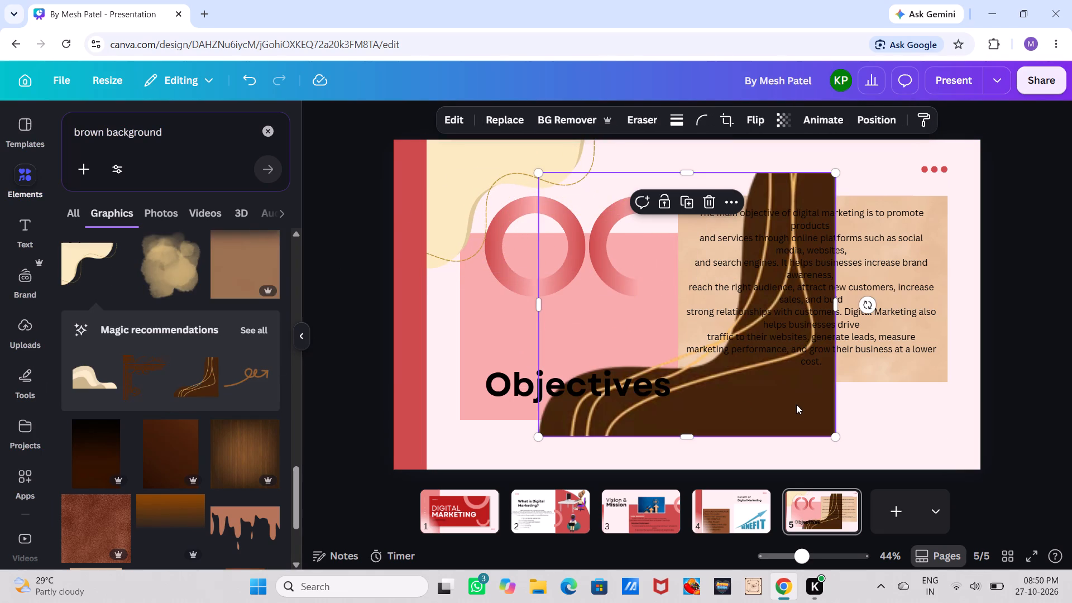
pyautogui.moveTo(832, 431); pyautogui.dragTo(741, 377)
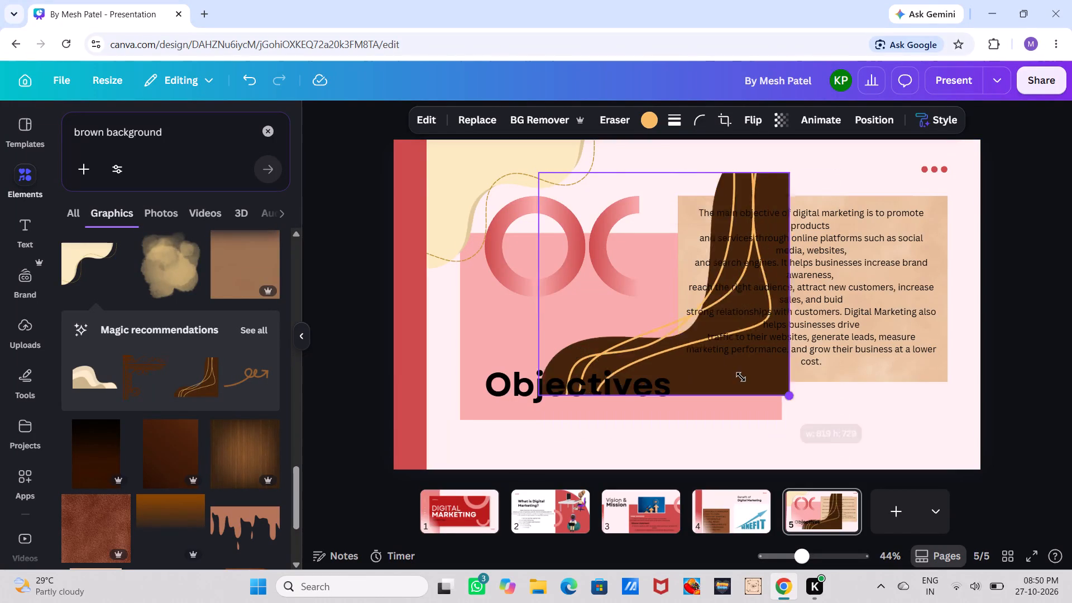
pyautogui.moveTo(741, 377); pyautogui.dragTo(657, 326)
pyautogui.moveTo(642, 297); pyautogui.dragTo(911, 478)
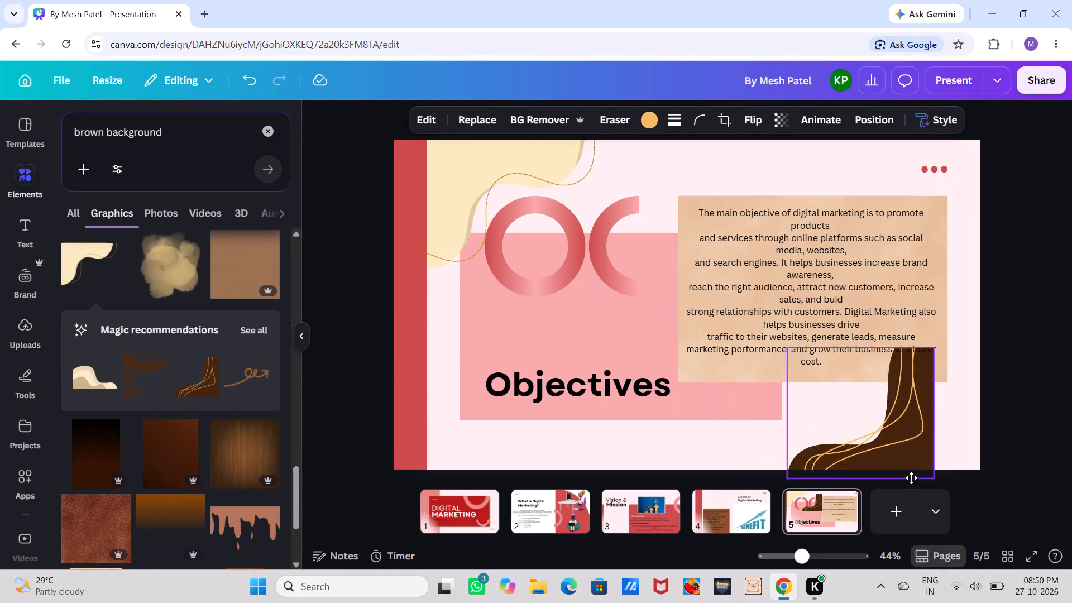
pyautogui.moveTo(911, 478); pyautogui.dragTo(947, 504)
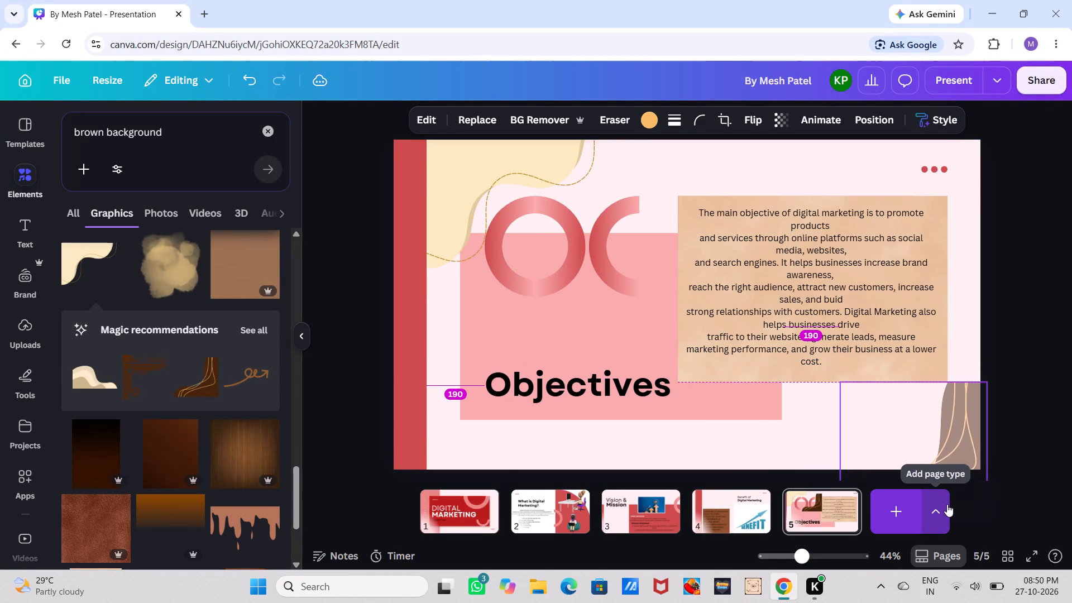
pyautogui.moveTo(947, 504); pyautogui.dragTo(911, 448)
pyautogui.moveTo(958, 458); pyautogui.dragTo(956, 457)
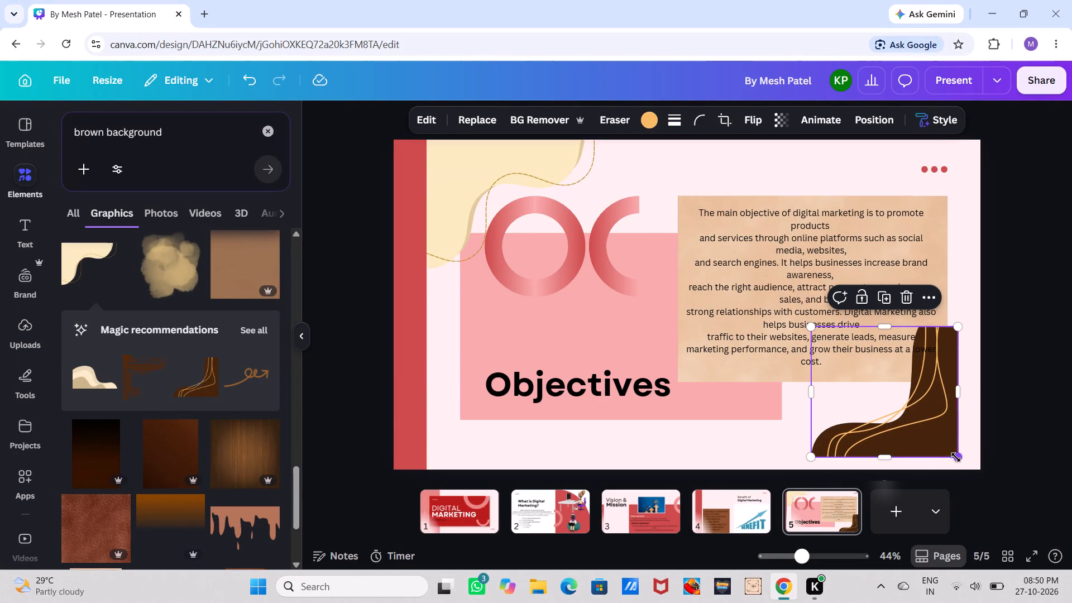
pyautogui.moveTo(956, 457); pyautogui.dragTo(912, 437)
pyautogui.moveTo(907, 403); pyautogui.dragTo(971, 471)
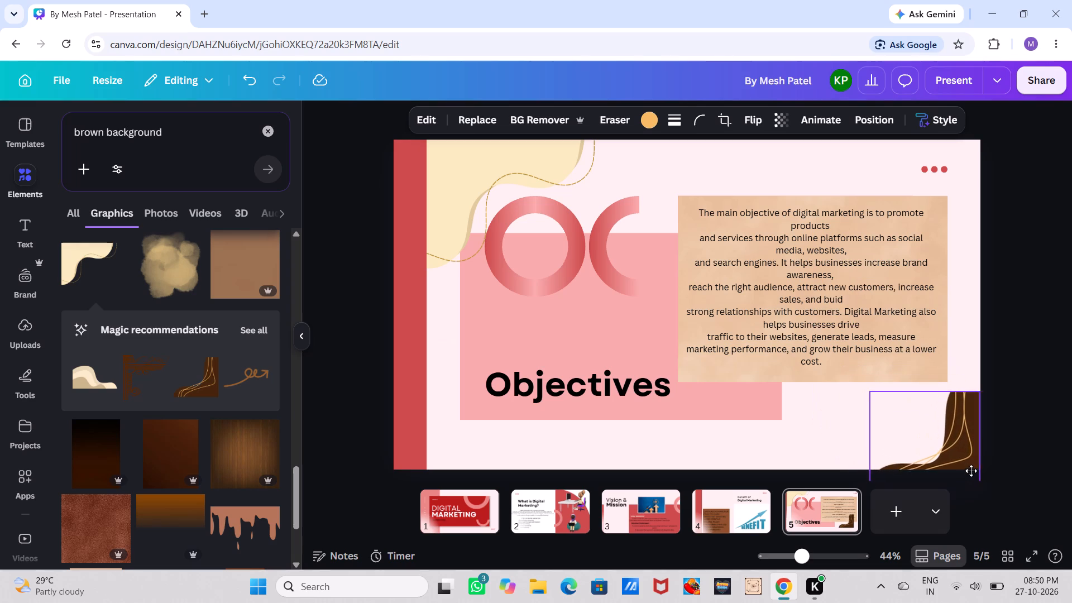
pyautogui.moveTo(971, 471); pyautogui.dragTo(970, 462)
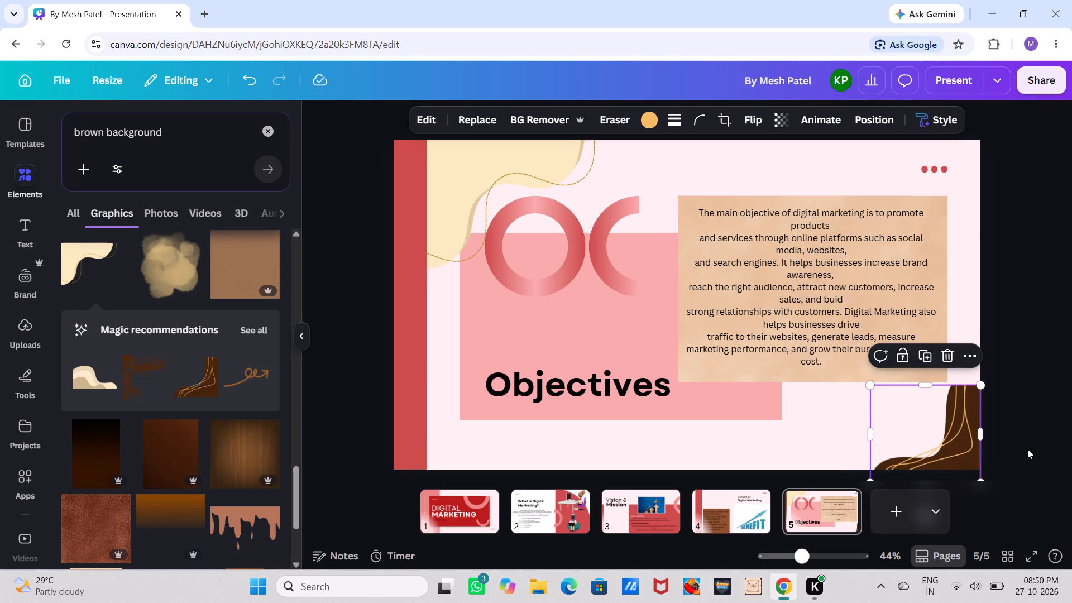
pyautogui.click(1027, 449)
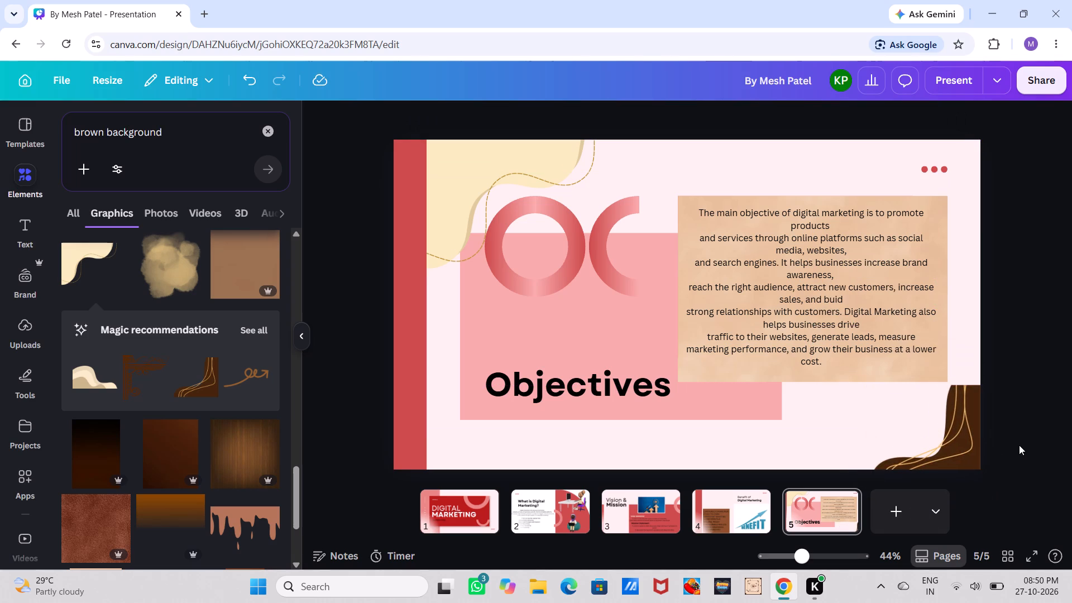
# Add a blank sixth slide after the Objectives slide.
pyautogui.click(901, 506)
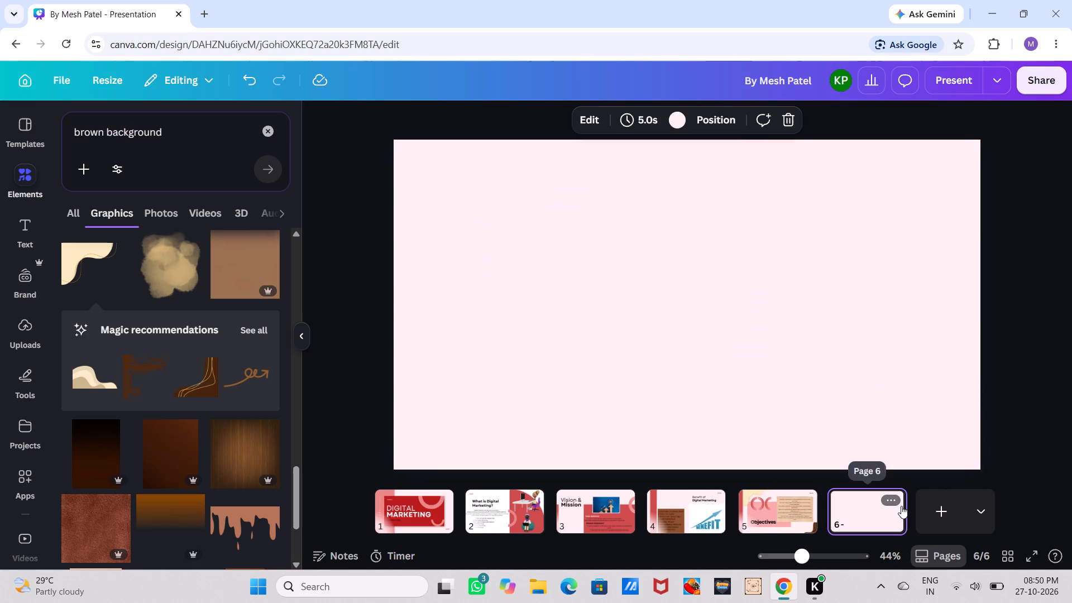
# Look through the pink and red digital marketing template's pages and the similar templates for a sixth-slide layout.
pyautogui.moveTo(375, 424); pyautogui.dragTo(26, 205)
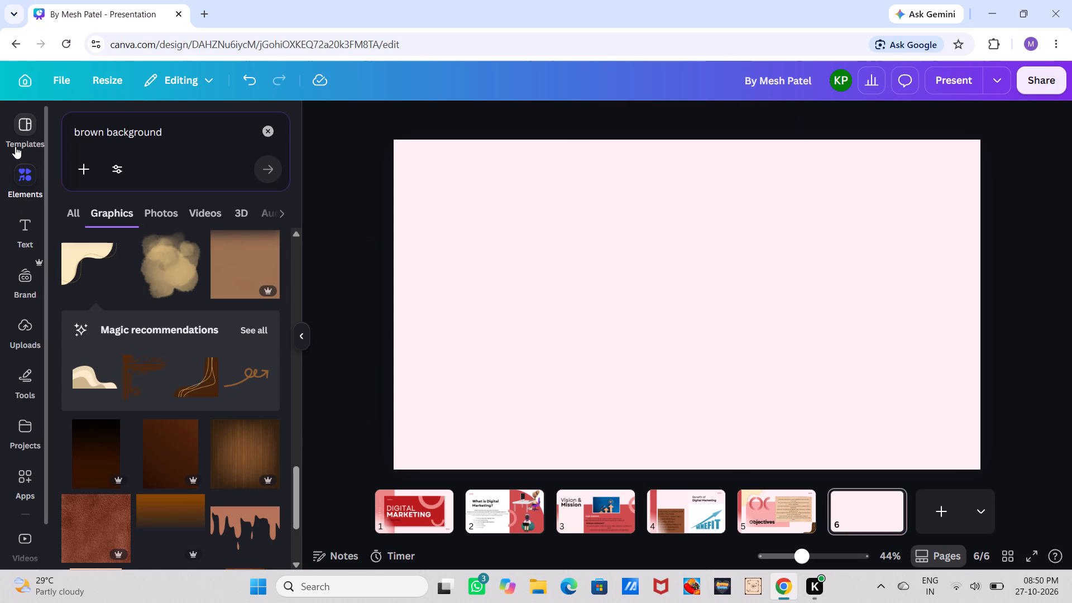
pyautogui.click(15, 146)
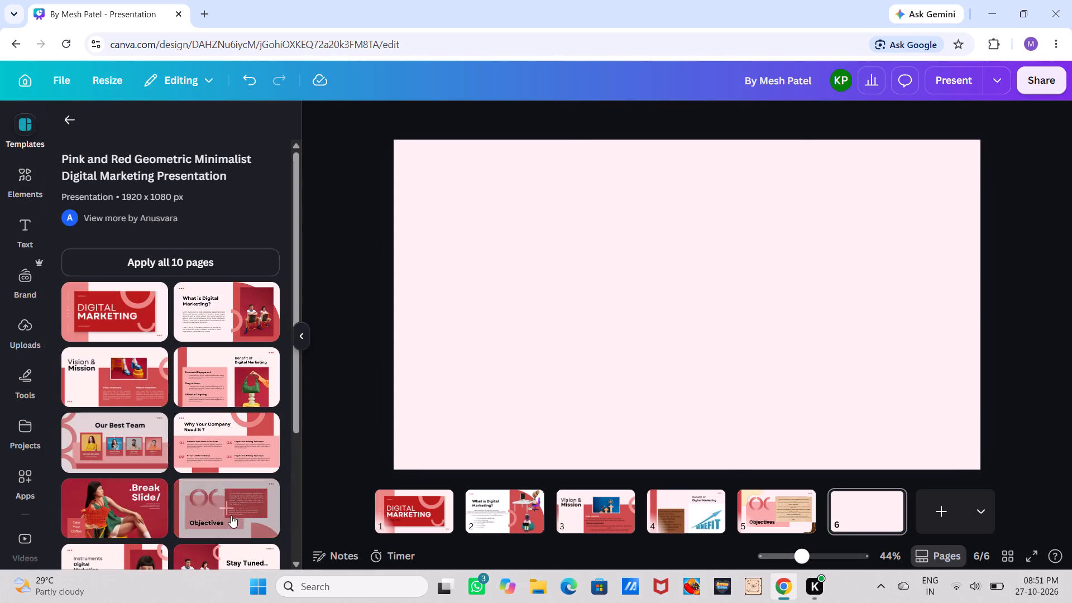
pyautogui.tripleClick(297, 559)
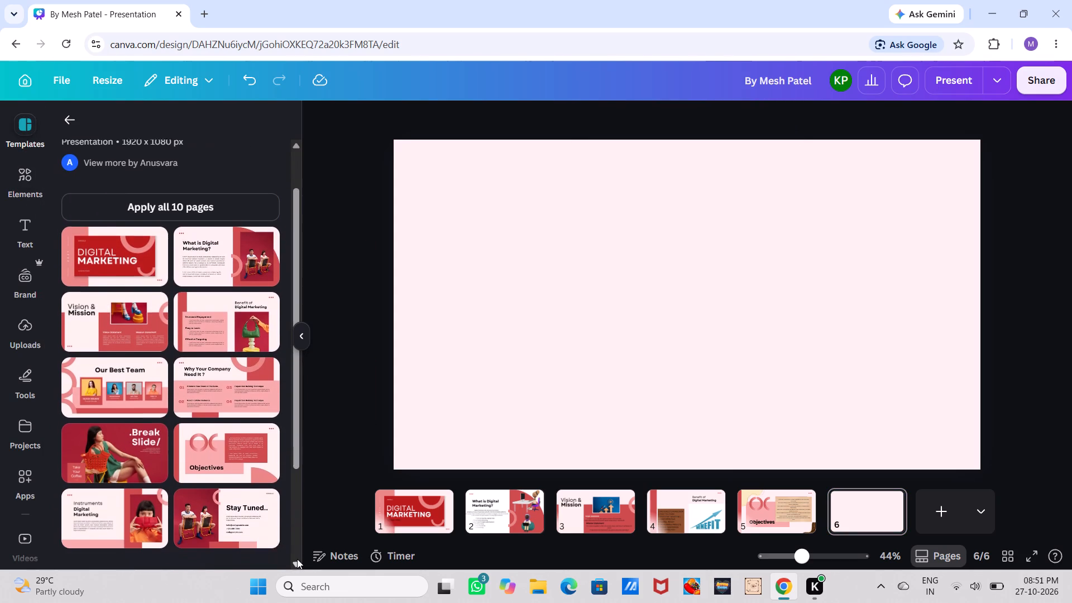
pyautogui.click(297, 559)
pyautogui.tripleClick(297, 559)
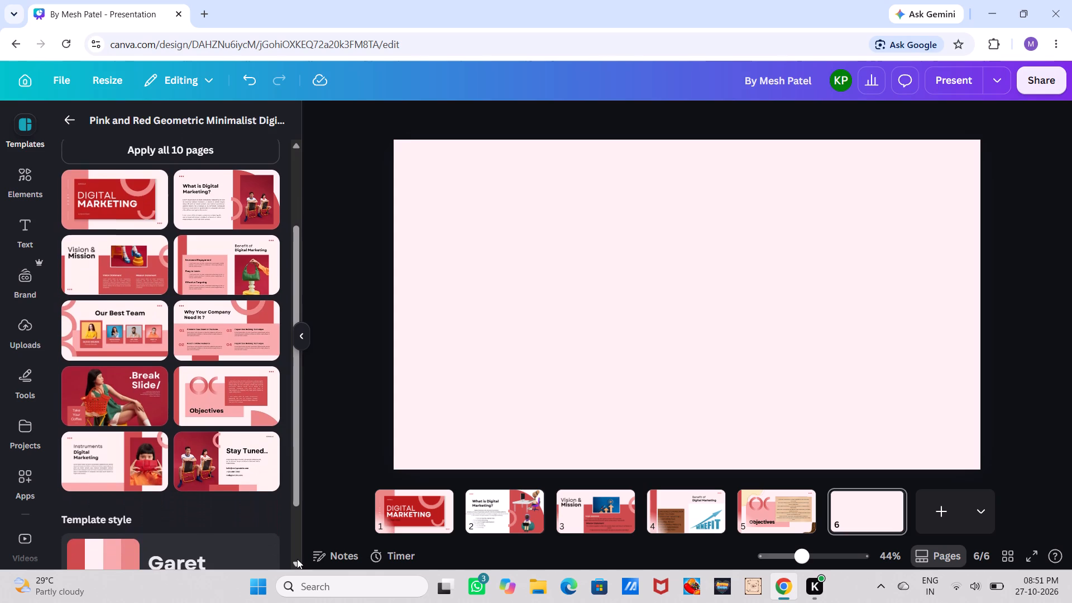
pyautogui.click(297, 559)
pyautogui.tripleClick(297, 559)
pyautogui.tripleClick(297, 559)
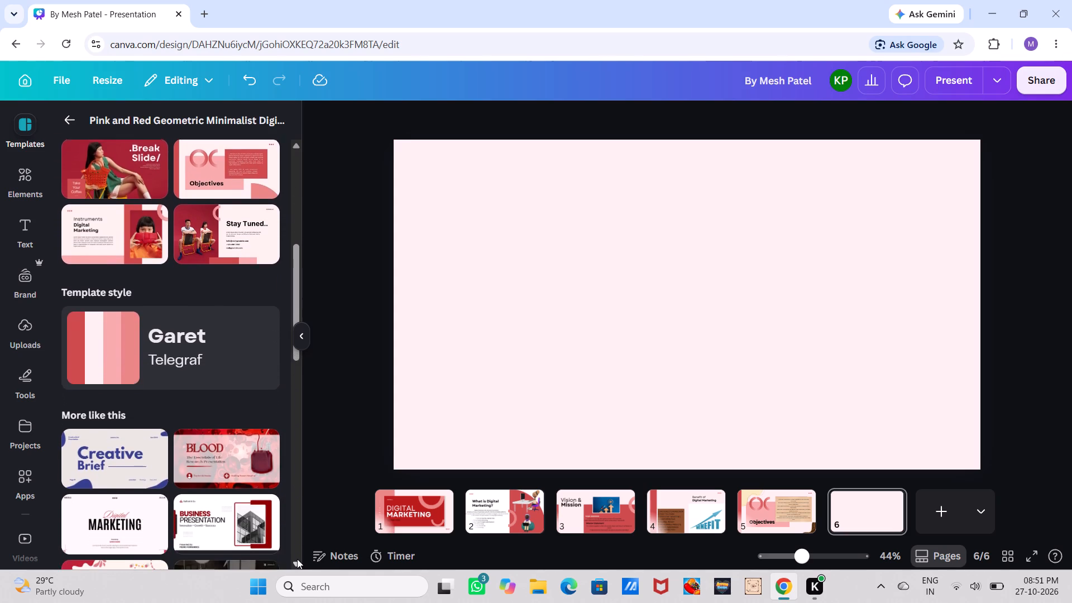
pyautogui.click(297, 559)
pyautogui.click(297, 559)
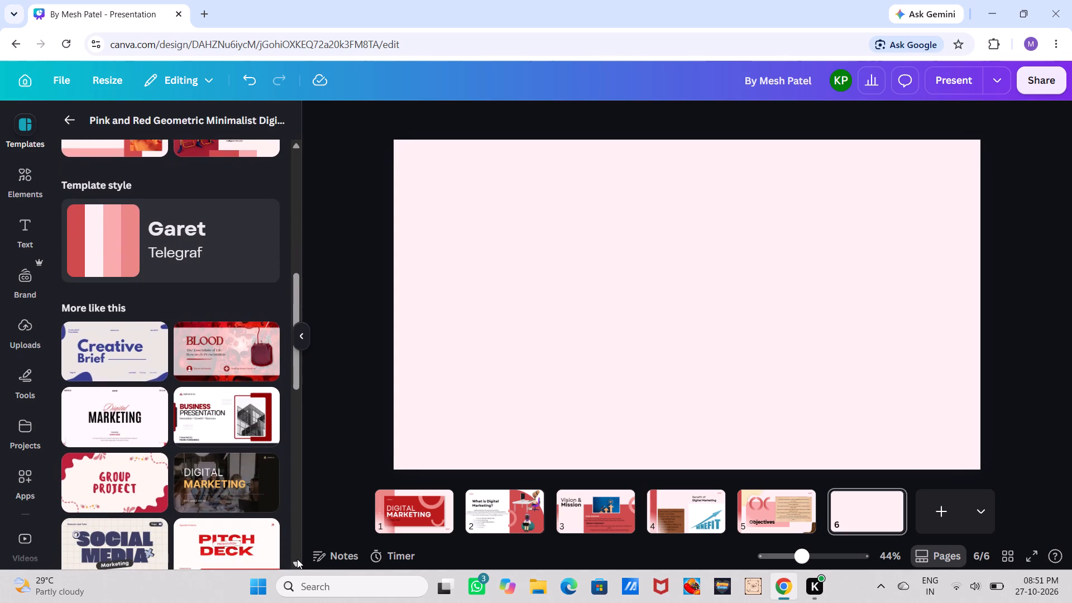
pyautogui.tripleClick(297, 559)
pyautogui.tripleClick(297, 559)
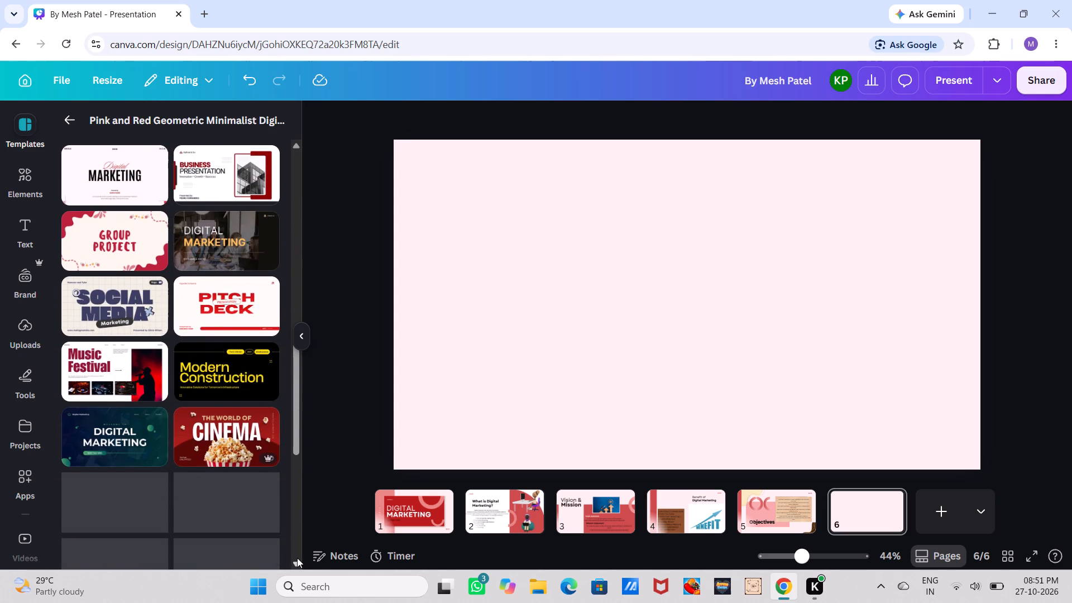
pyautogui.doubleClick(299, 150)
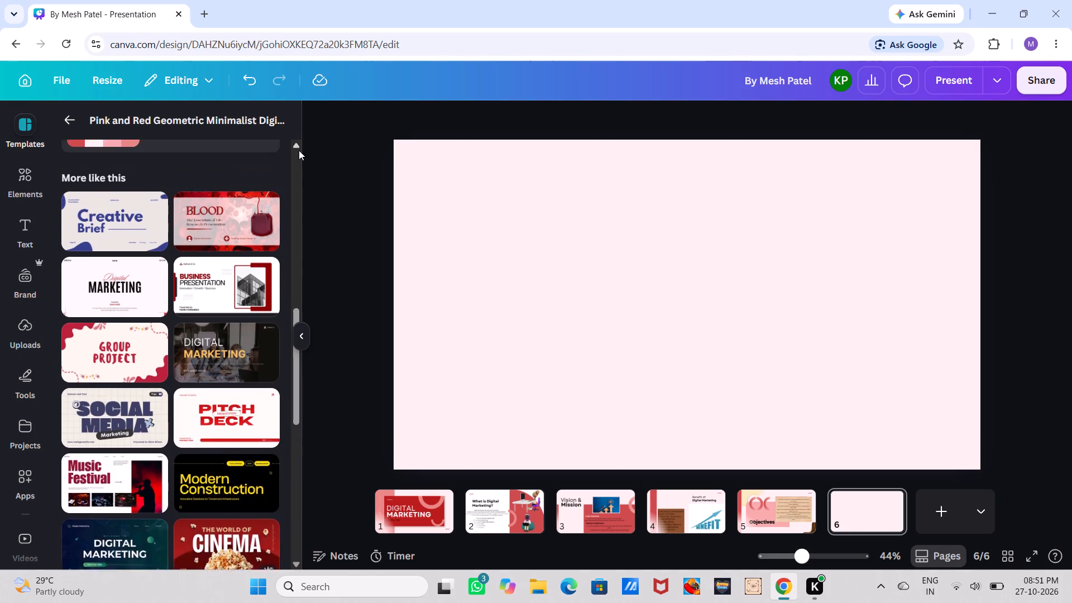
pyautogui.click(299, 150)
pyautogui.click(299, 150)
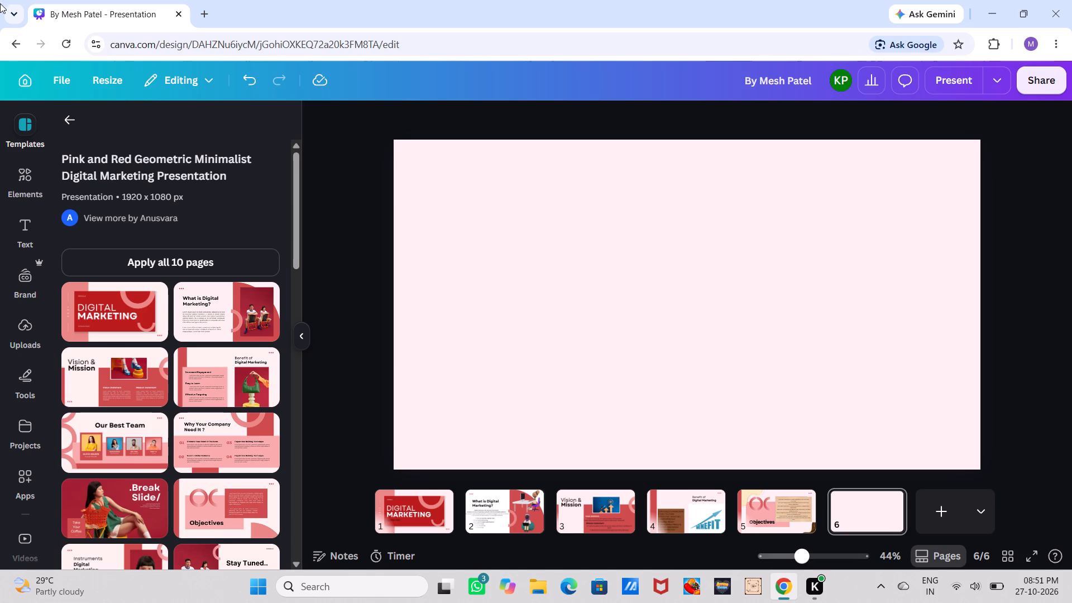
# Insert the beige watercolor texture rectangle from the brown background graphics and place it in the sixth slide's upper left area.
pyautogui.click(40, 171)
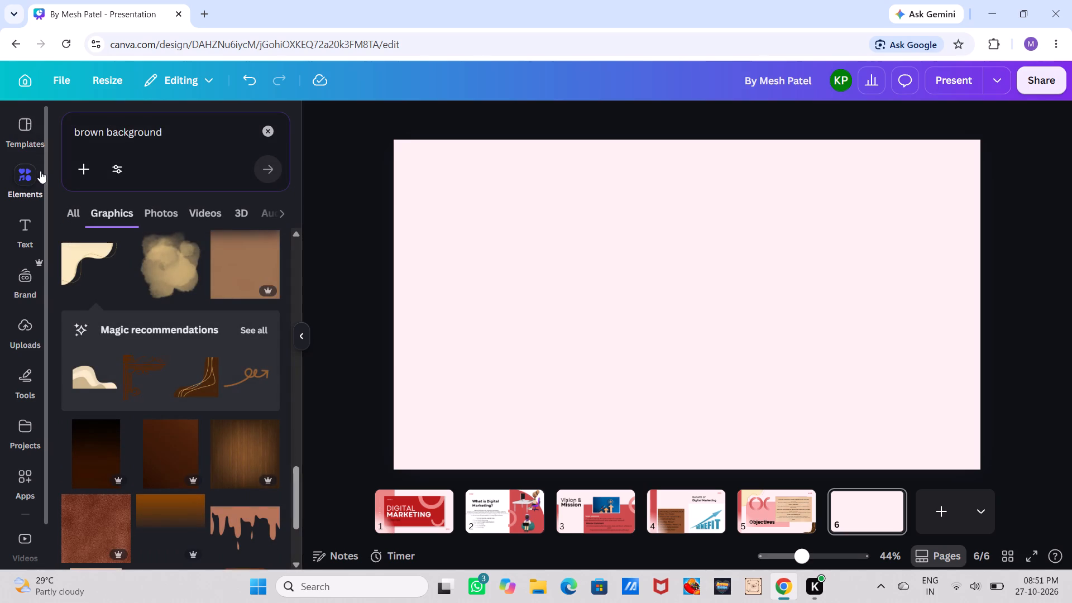
pyautogui.click(296, 236)
pyautogui.click(296, 236)
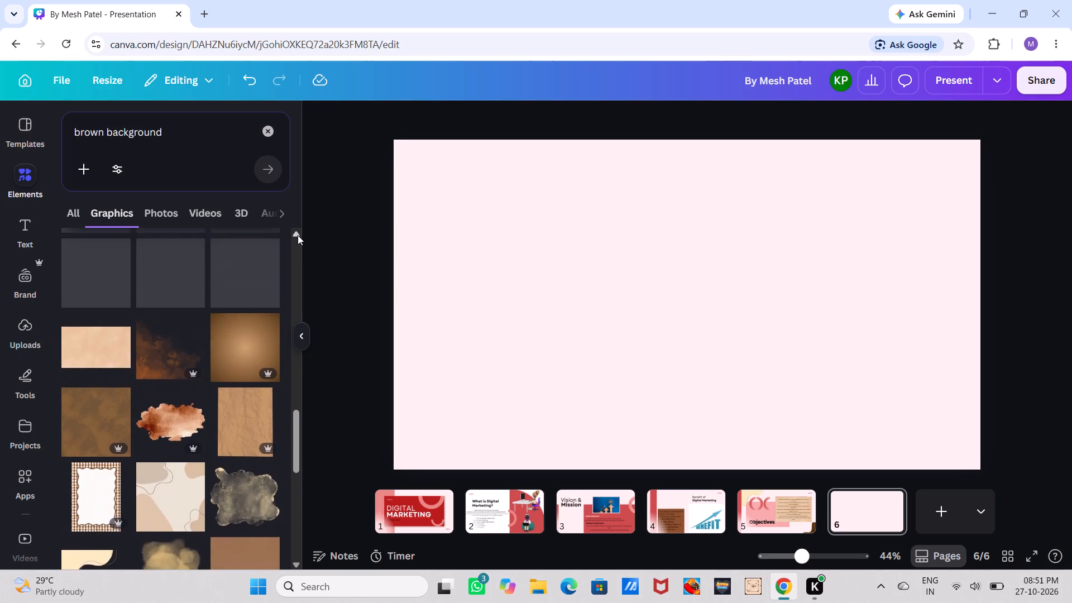
pyautogui.tripleClick(298, 235)
pyautogui.tripleClick(298, 235)
pyautogui.click(298, 235)
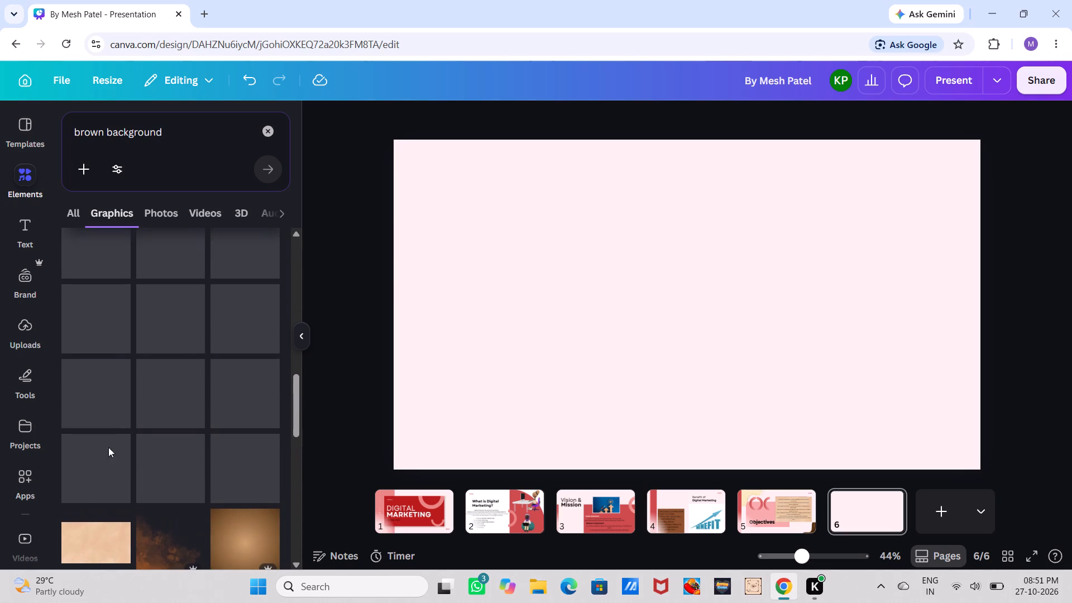
pyautogui.click(87, 551)
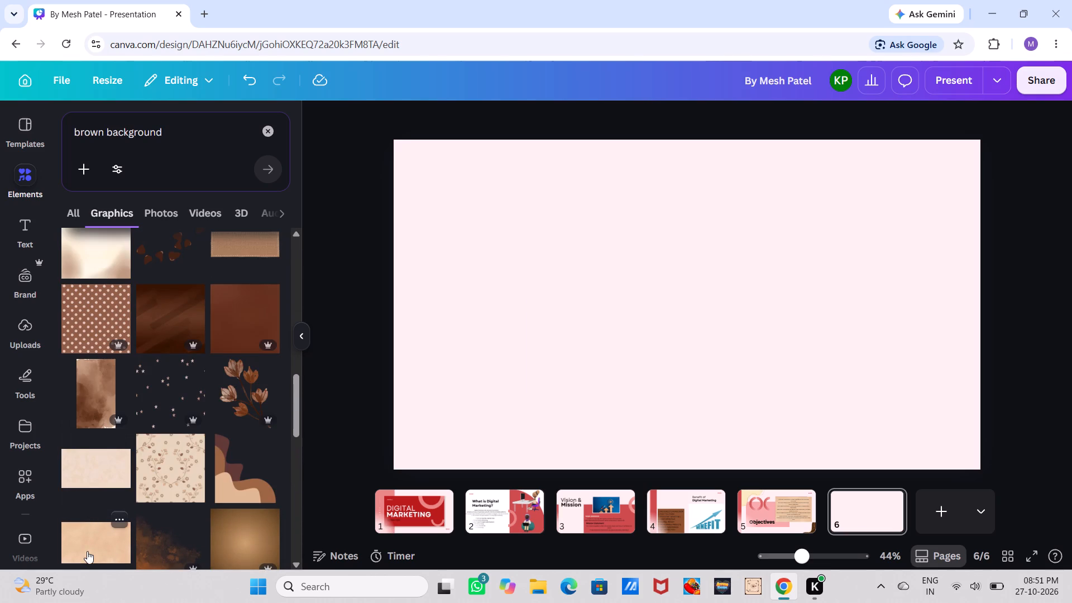
pyautogui.moveTo(557, 308); pyautogui.dragTo(512, 297)
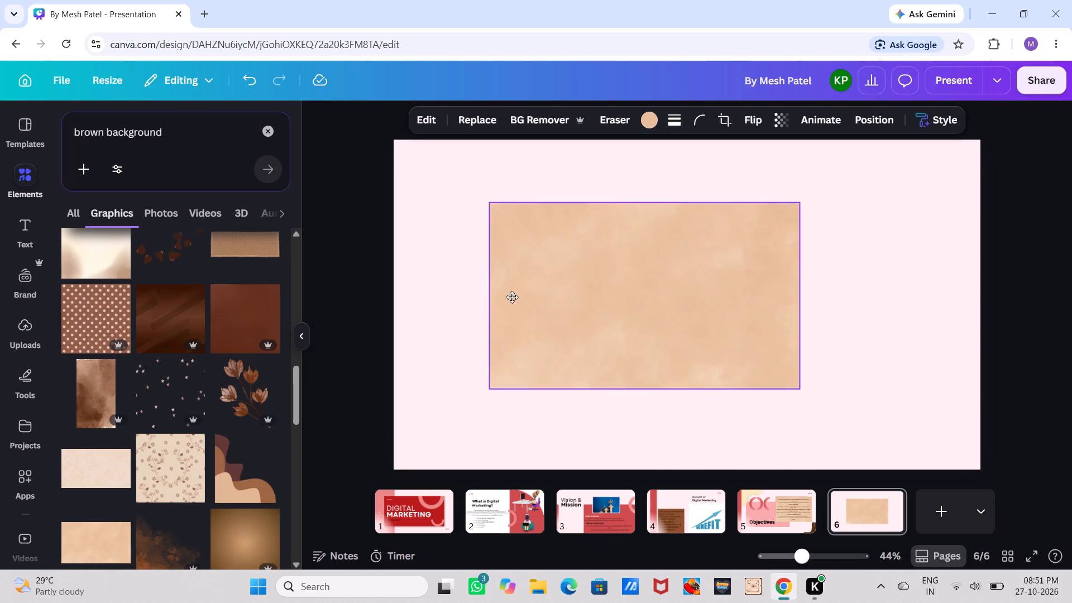
pyautogui.moveTo(512, 297); pyautogui.dragTo(443, 260)
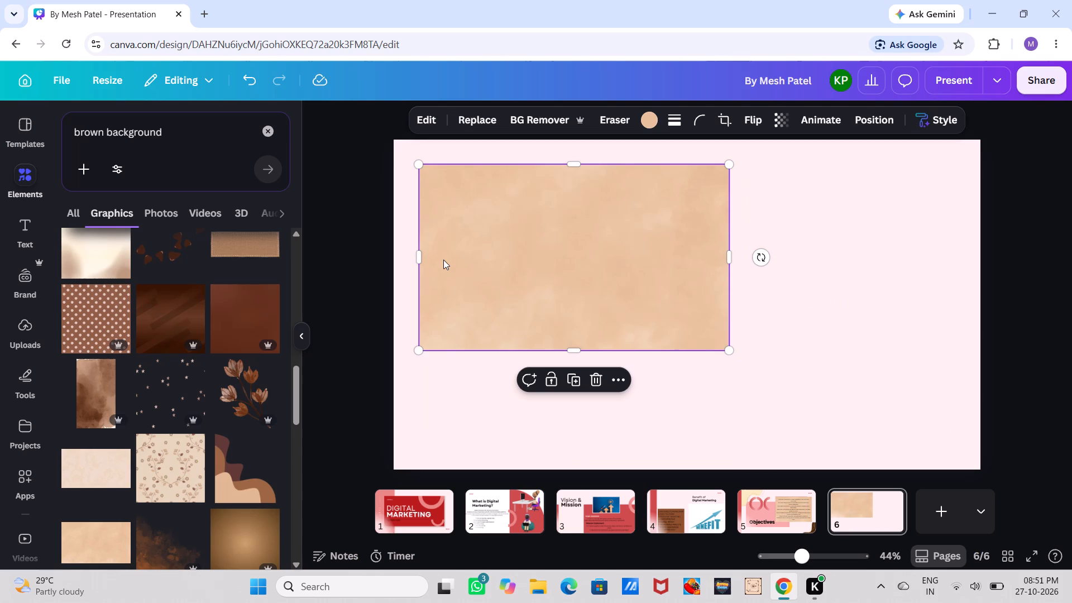
pyautogui.click(348, 336)
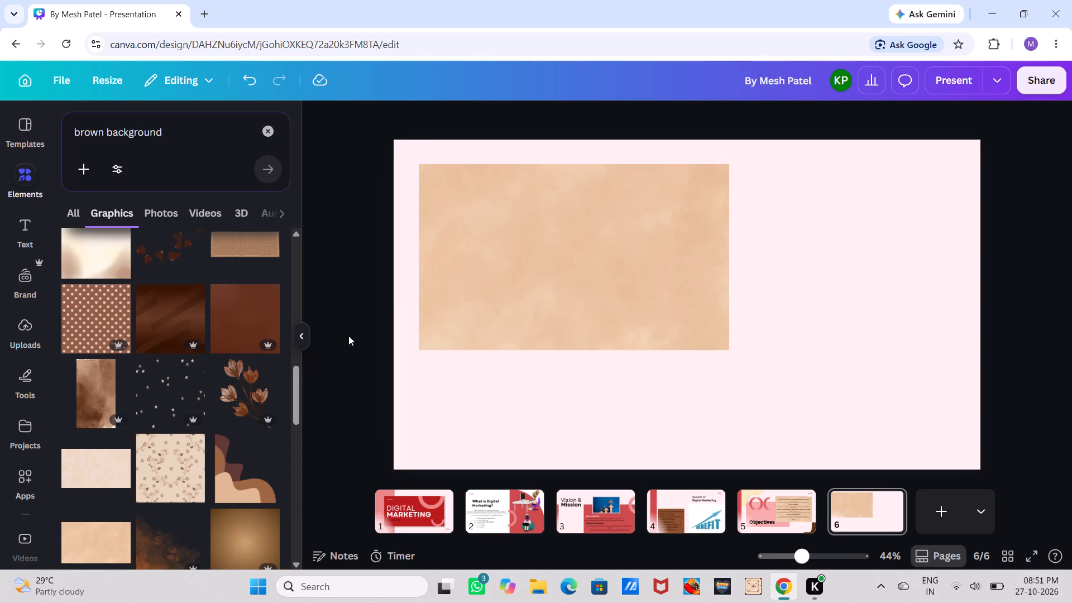
# Add a heading to the sixth slide reading "DISADVANTAGE OF DIGITAL MARKETING".
pyautogui.click(35, 227)
pyautogui.click(156, 352)
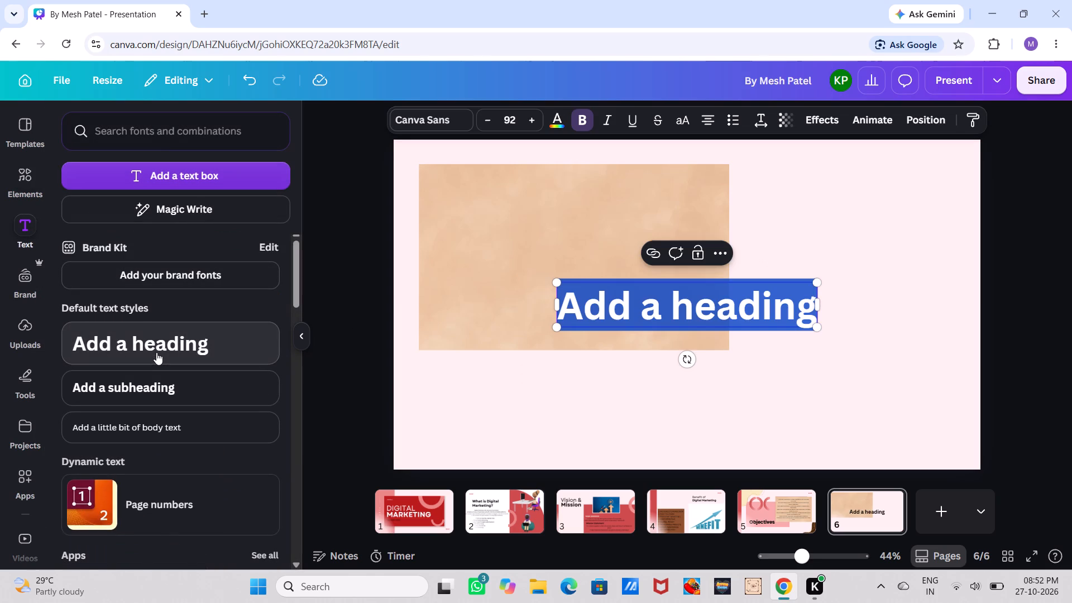
pyautogui.press('Delete')
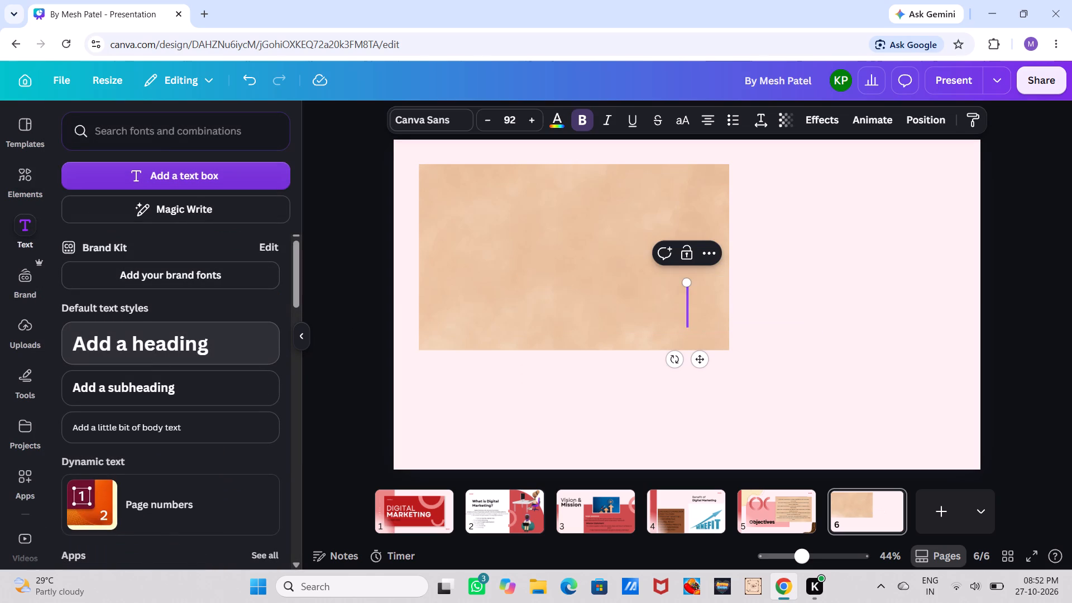
pyautogui.write('DIAD')
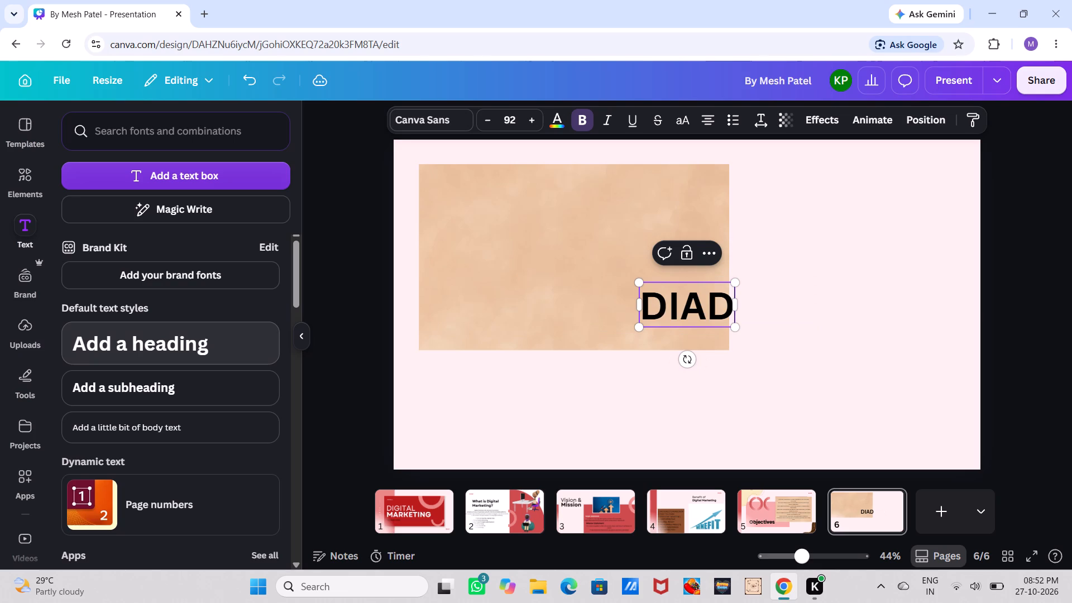
pyautogui.press('BackSpace')
pyautogui.press('BackSpace')
pyautogui.write('SADVANTAGE OF')
pyautogui.press('space')
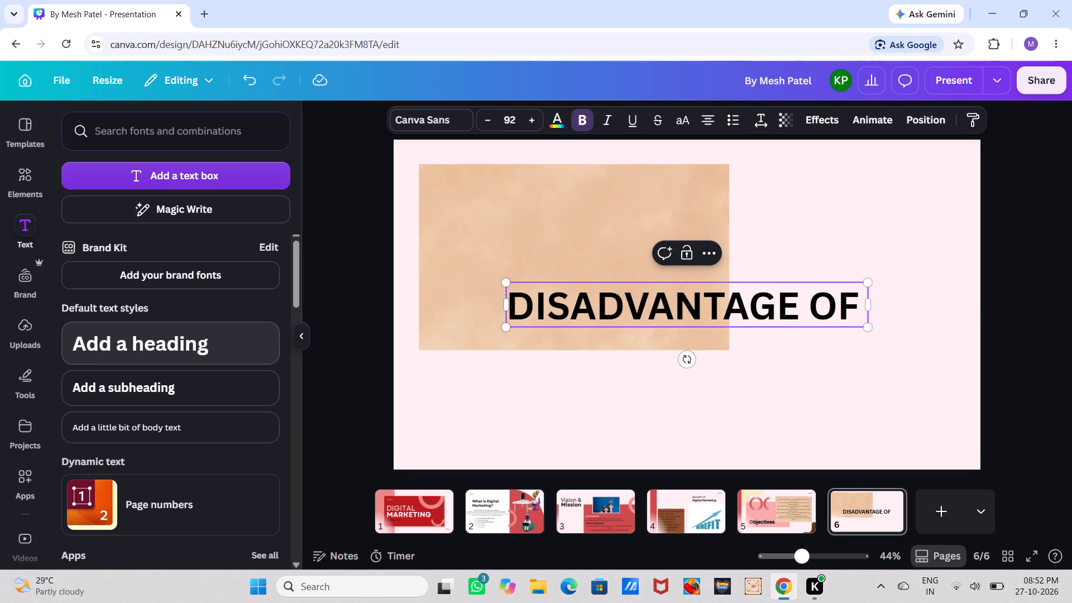
pyautogui.write('DIGIT')
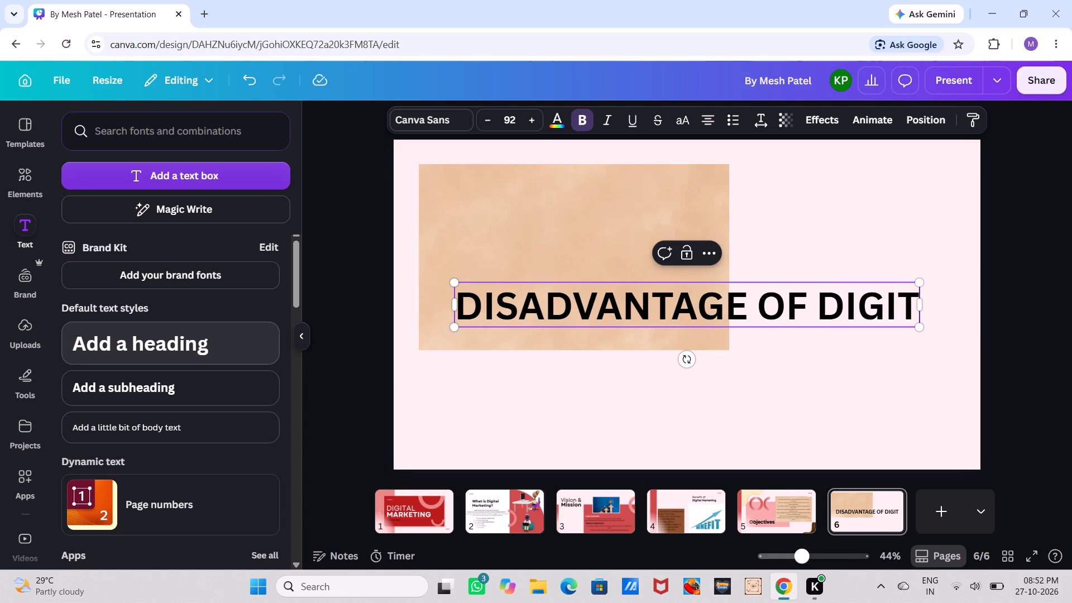
pyautogui.write('AL MA')
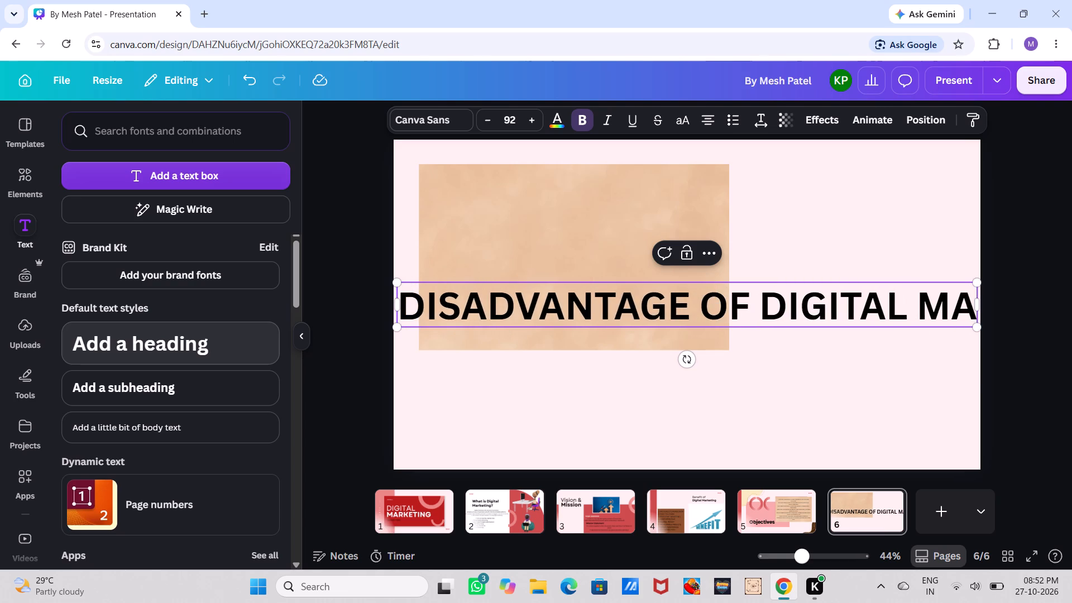
pyautogui.write('RKE')
pyautogui.write('TING')
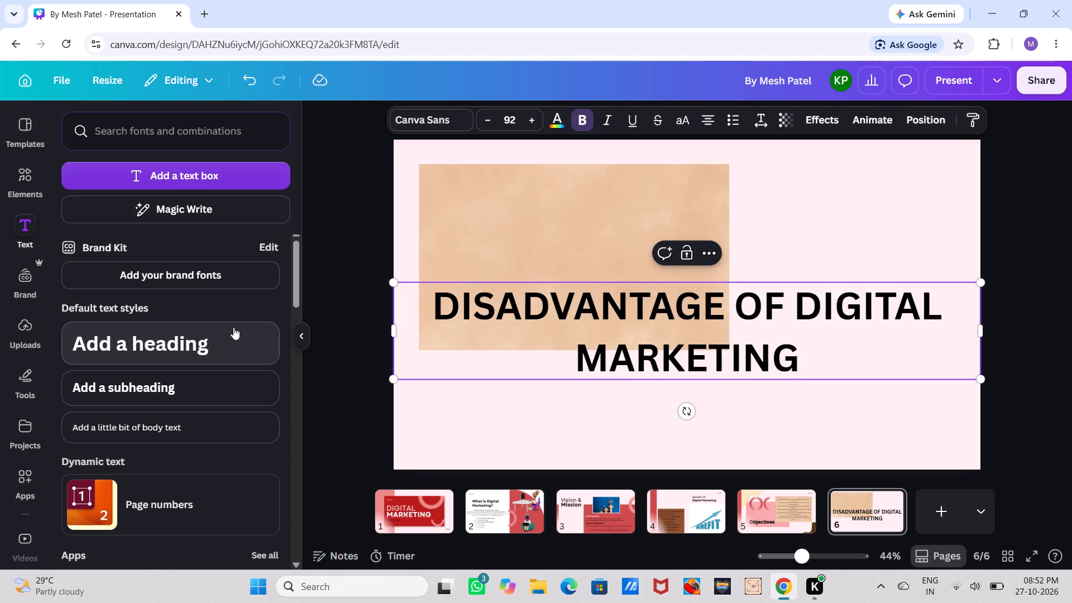
# Narrow the heading's text box and scale the heading down to font size 83.5.
pyautogui.moveTo(624, 352); pyautogui.dragTo(623, 378)
pyautogui.click(831, 331)
pyautogui.moveTo(831, 331); pyautogui.dragTo(830, 369)
pyautogui.moveTo(989, 339); pyautogui.dragTo(961, 393)
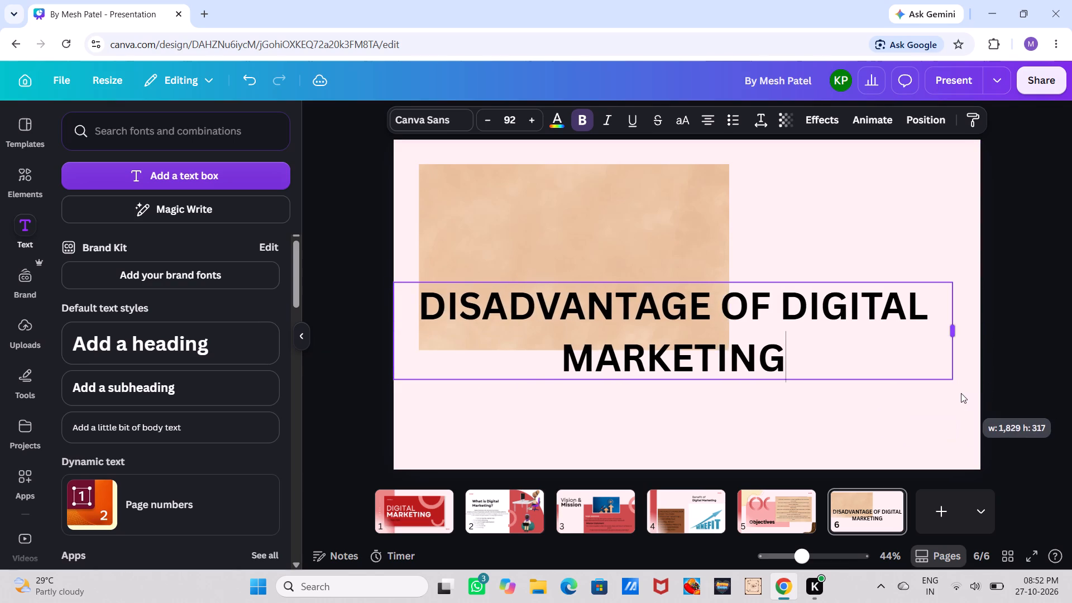
pyautogui.moveTo(961, 393); pyautogui.dragTo(950, 396)
pyautogui.moveTo(846, 358); pyautogui.dragTo(849, 386)
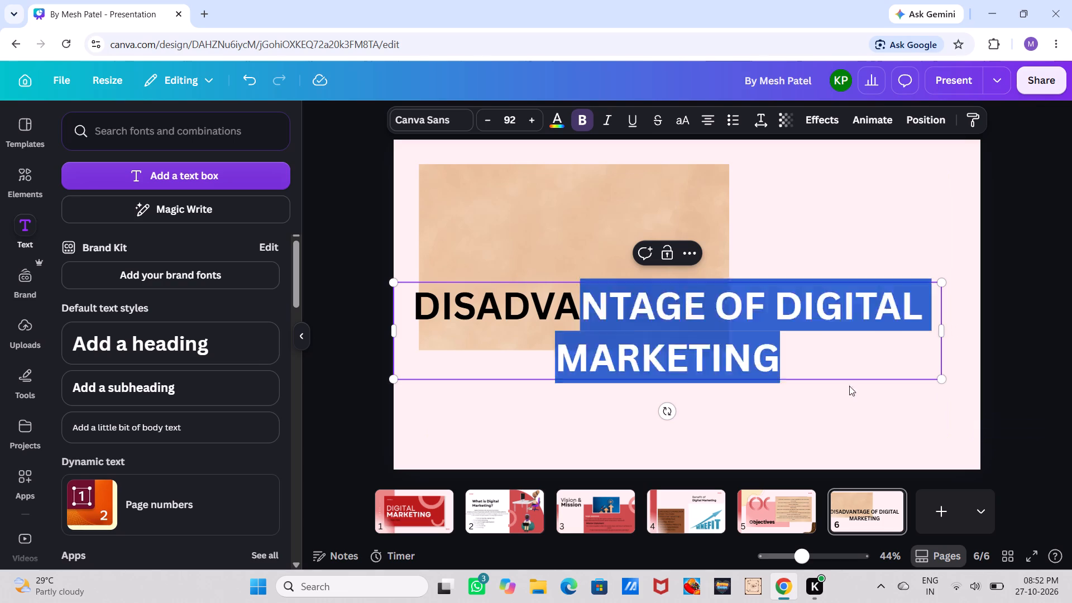
pyautogui.moveTo(849, 386); pyautogui.dragTo(851, 404)
pyautogui.moveTo(941, 381); pyautogui.dragTo(941, 395)
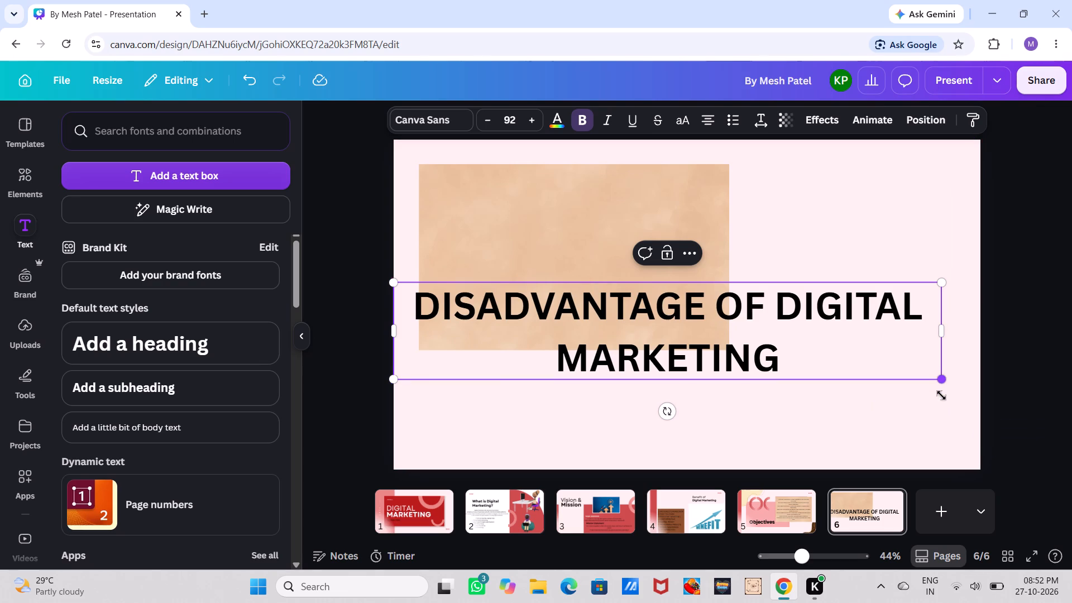
pyautogui.moveTo(941, 395); pyautogui.dragTo(889, 382)
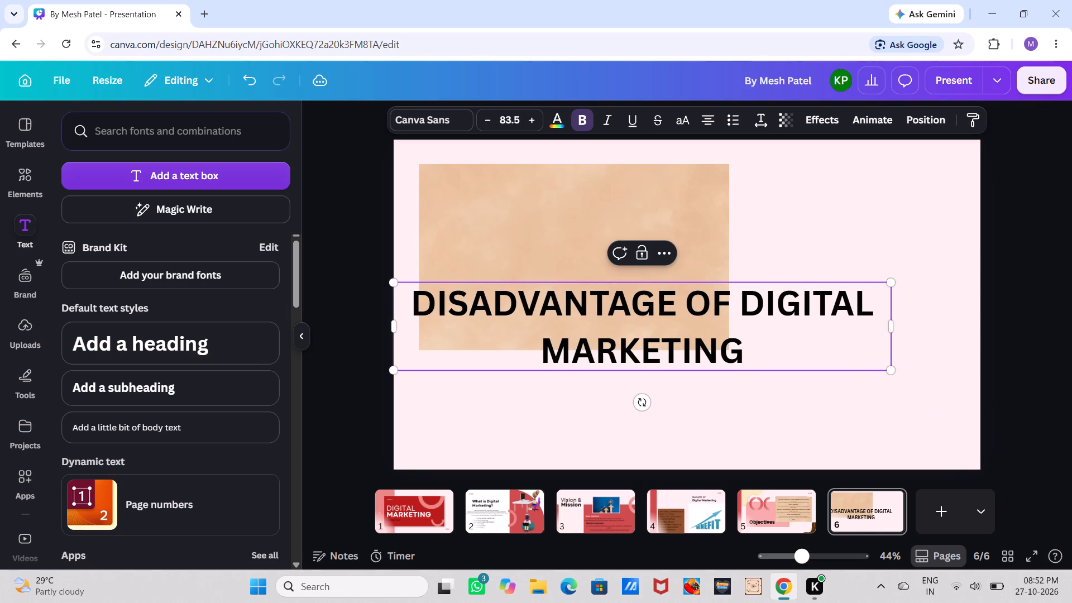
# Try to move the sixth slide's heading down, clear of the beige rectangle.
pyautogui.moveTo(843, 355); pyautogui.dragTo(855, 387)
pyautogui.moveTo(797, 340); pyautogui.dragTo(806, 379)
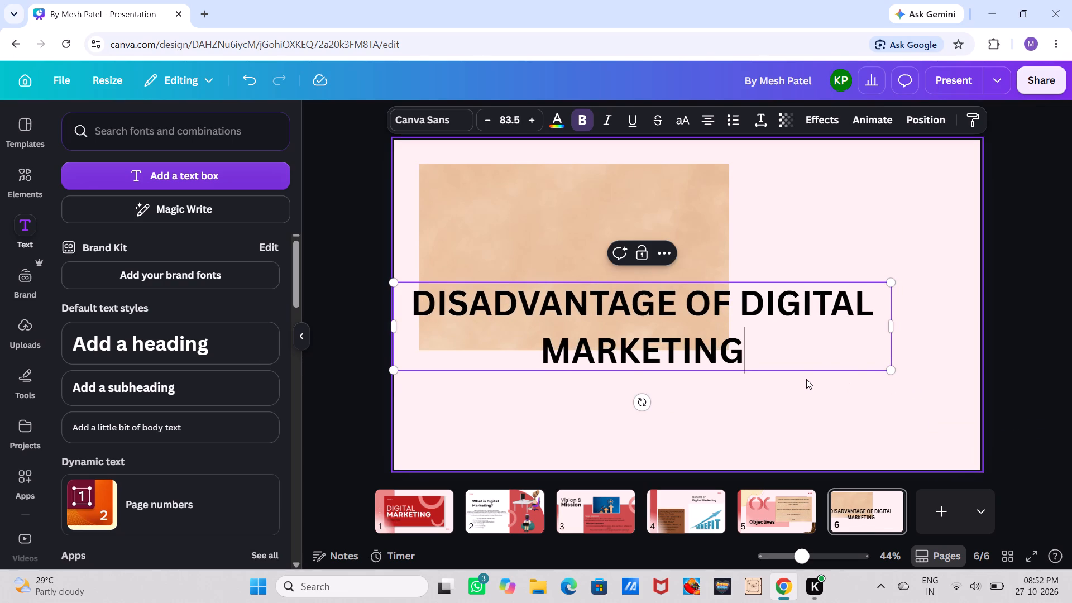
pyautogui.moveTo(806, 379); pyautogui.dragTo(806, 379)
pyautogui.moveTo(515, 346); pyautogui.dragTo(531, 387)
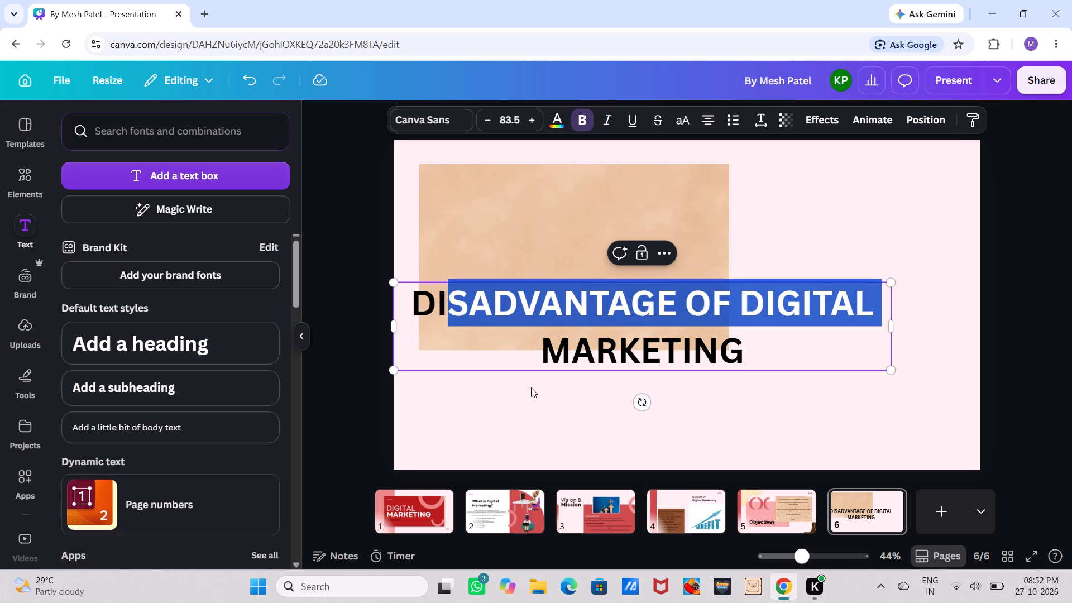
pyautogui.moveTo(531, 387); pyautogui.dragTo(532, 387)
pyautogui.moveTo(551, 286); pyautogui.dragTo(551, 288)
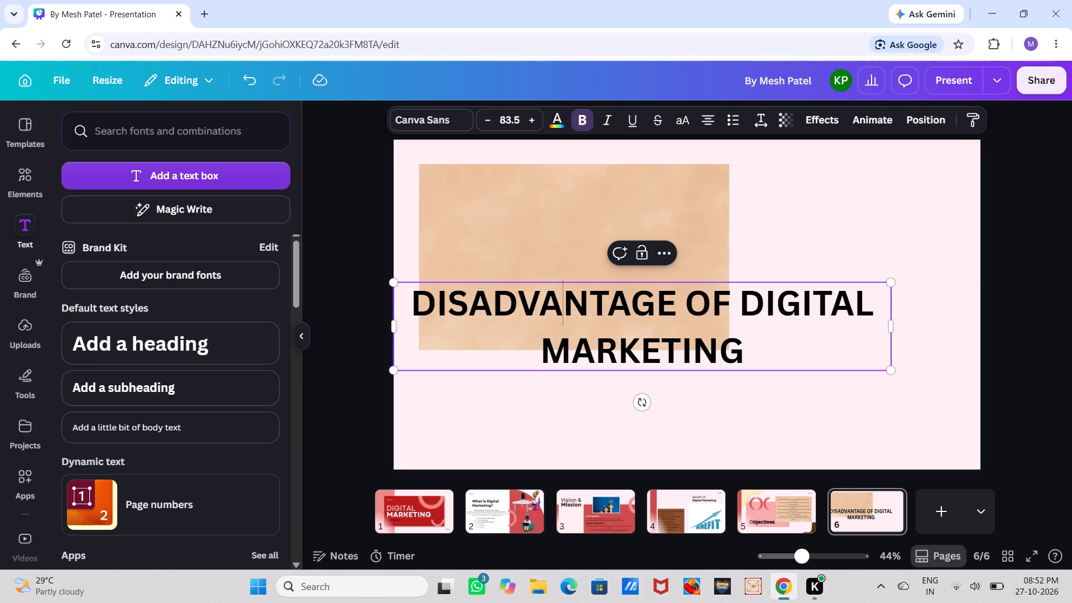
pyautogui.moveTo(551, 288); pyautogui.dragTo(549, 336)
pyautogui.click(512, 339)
# Narrow the heading's text box slightly and scale the heading down to font size 82.4.
pyautogui.moveTo(391, 324); pyautogui.dragTo(398, 344)
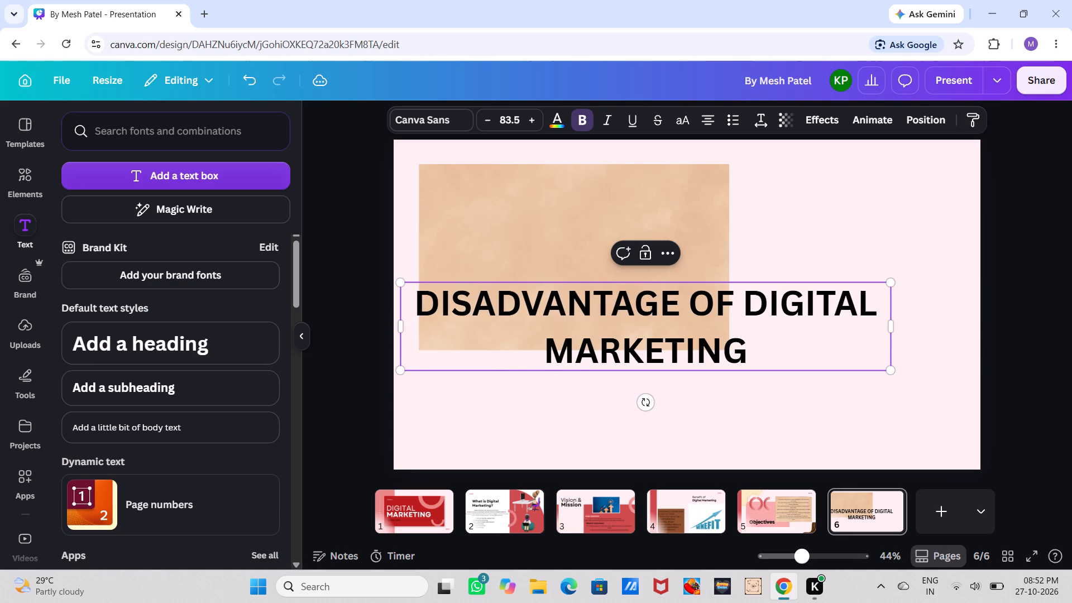
pyautogui.moveTo(445, 332); pyautogui.dragTo(444, 371)
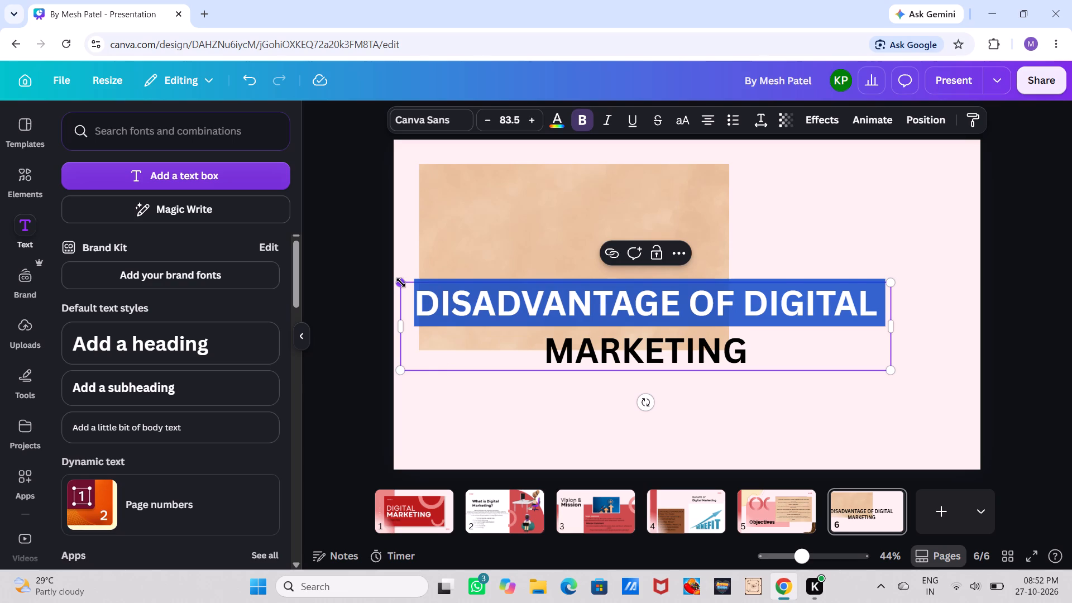
pyautogui.moveTo(401, 283); pyautogui.dragTo(400, 322)
pyautogui.click(449, 328)
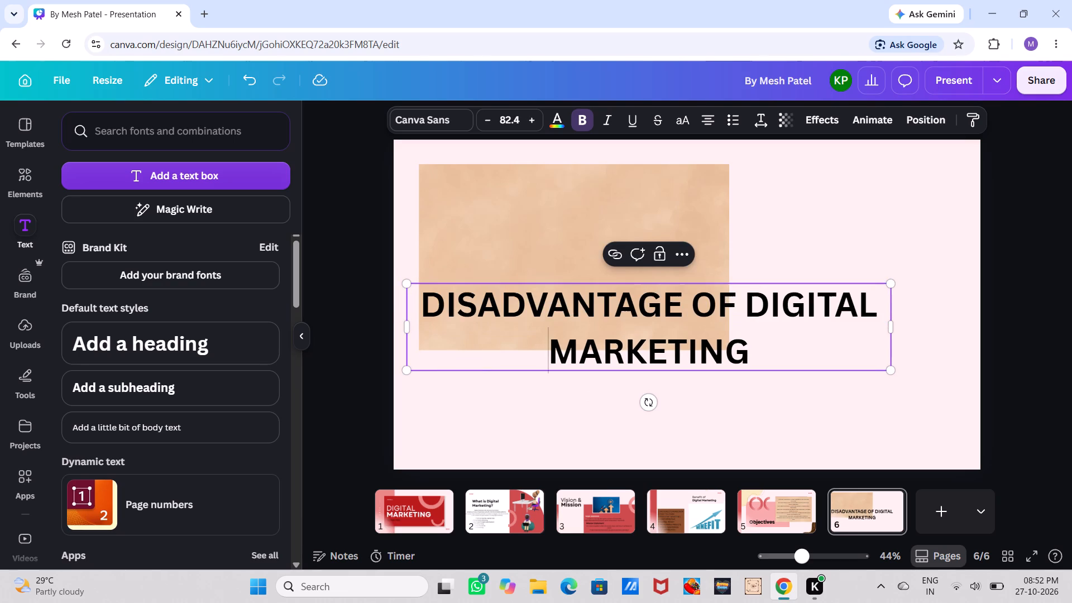
# Move the heading below the beige rectangle, with its text box against the slide's right edge.
pyautogui.click(448, 342)
pyautogui.moveTo(448, 342); pyautogui.dragTo(447, 424)
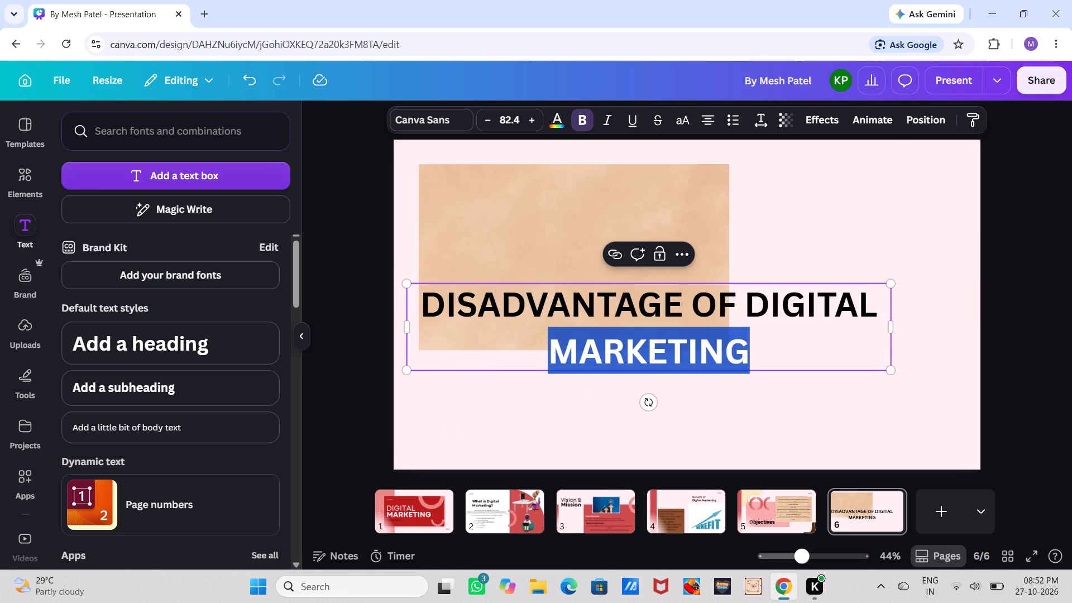
pyautogui.click(484, 366)
pyautogui.moveTo(484, 366); pyautogui.dragTo(481, 402)
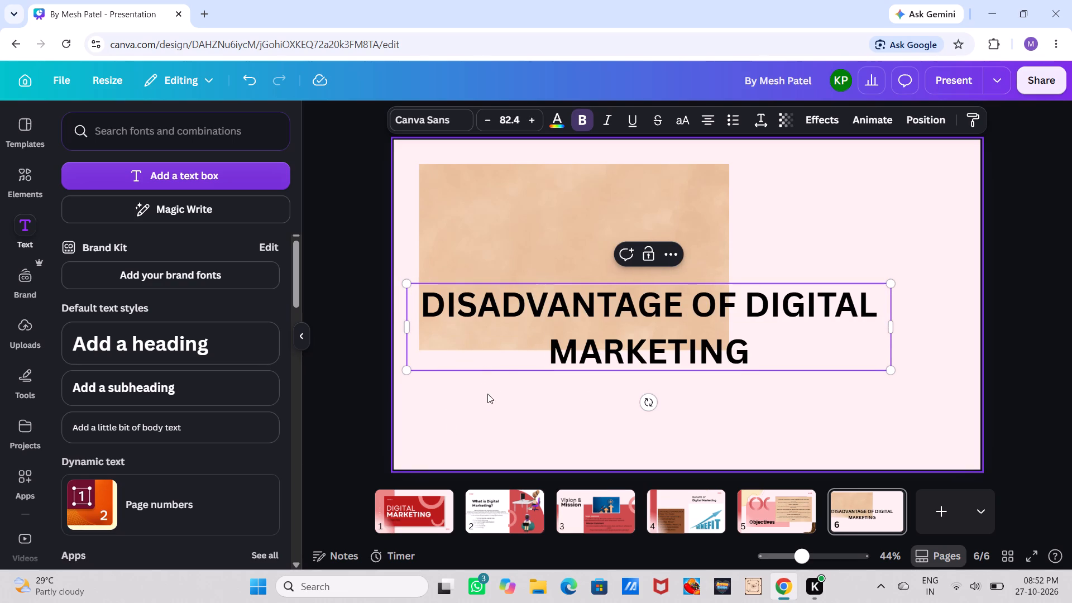
pyautogui.moveTo(508, 371); pyautogui.dragTo(509, 441)
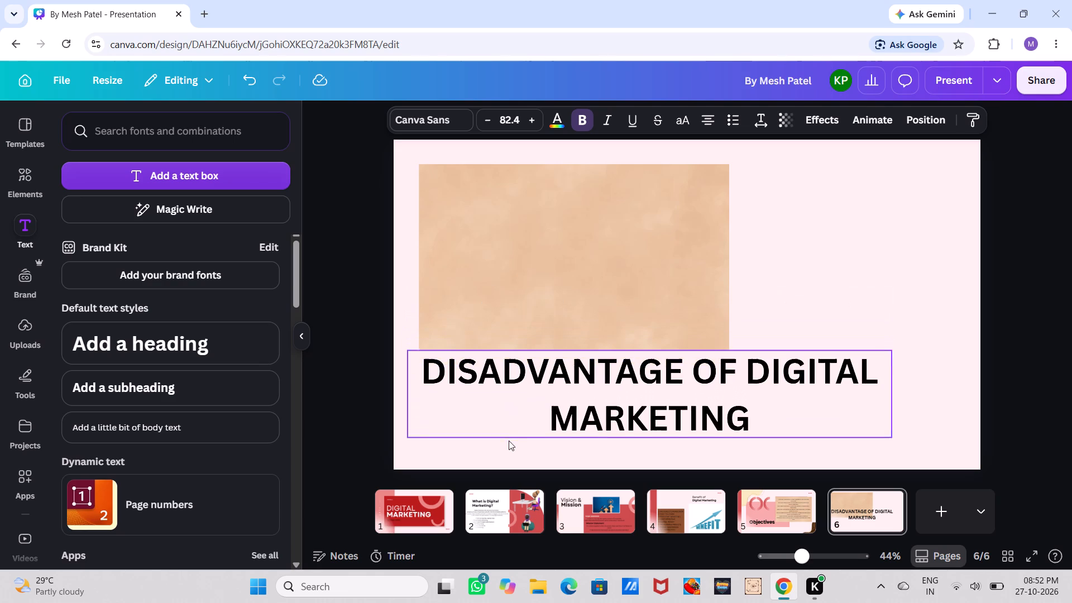
pyautogui.moveTo(509, 441); pyautogui.dragTo(563, 458)
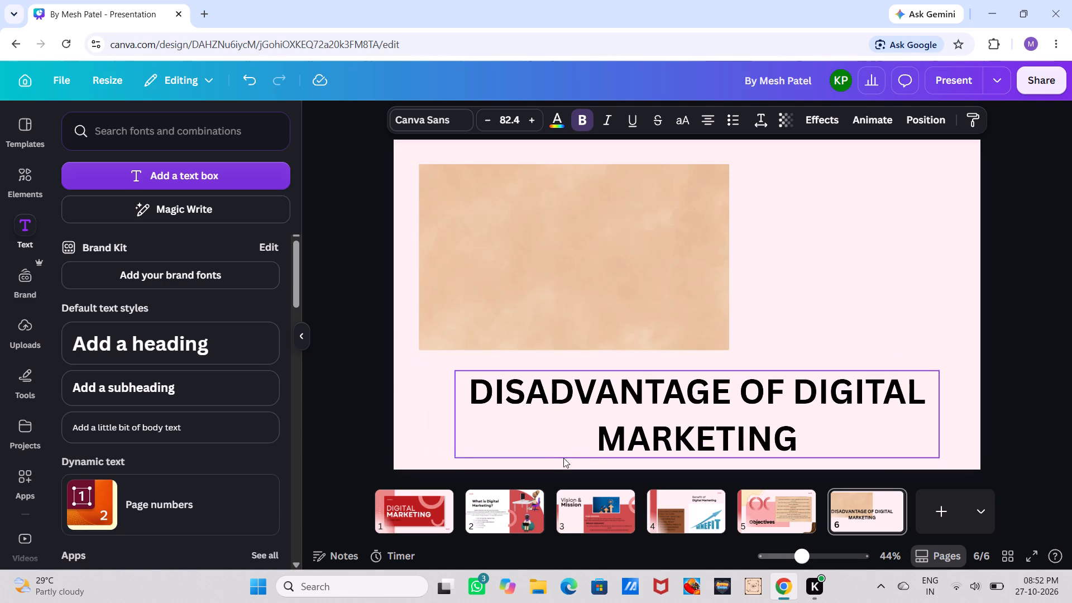
pyautogui.moveTo(563, 458); pyautogui.dragTo(577, 452)
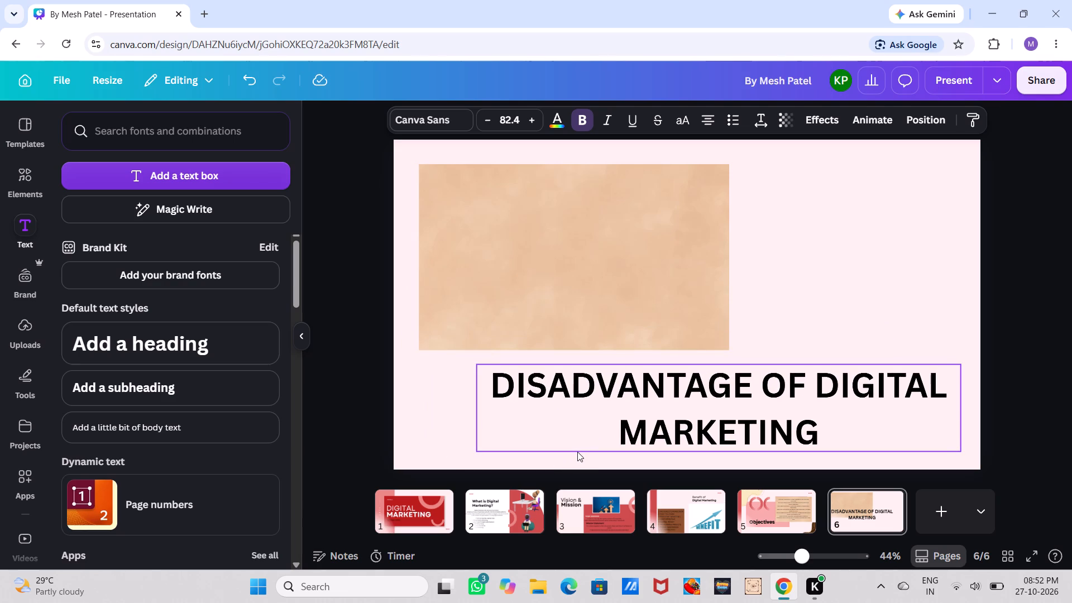
pyautogui.moveTo(577, 452); pyautogui.dragTo(599, 456)
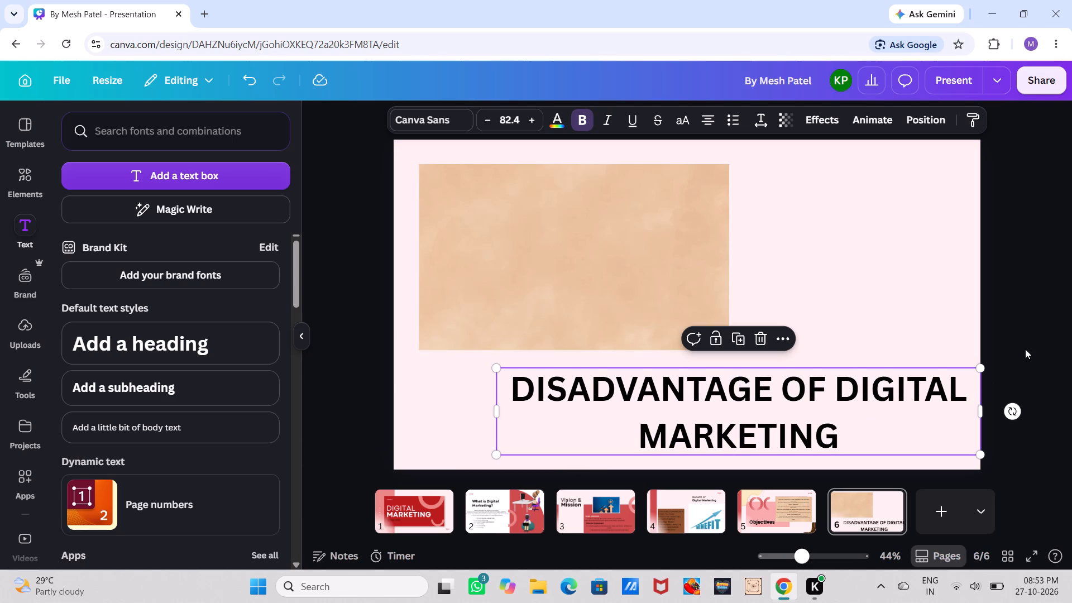
pyautogui.click(1025, 349)
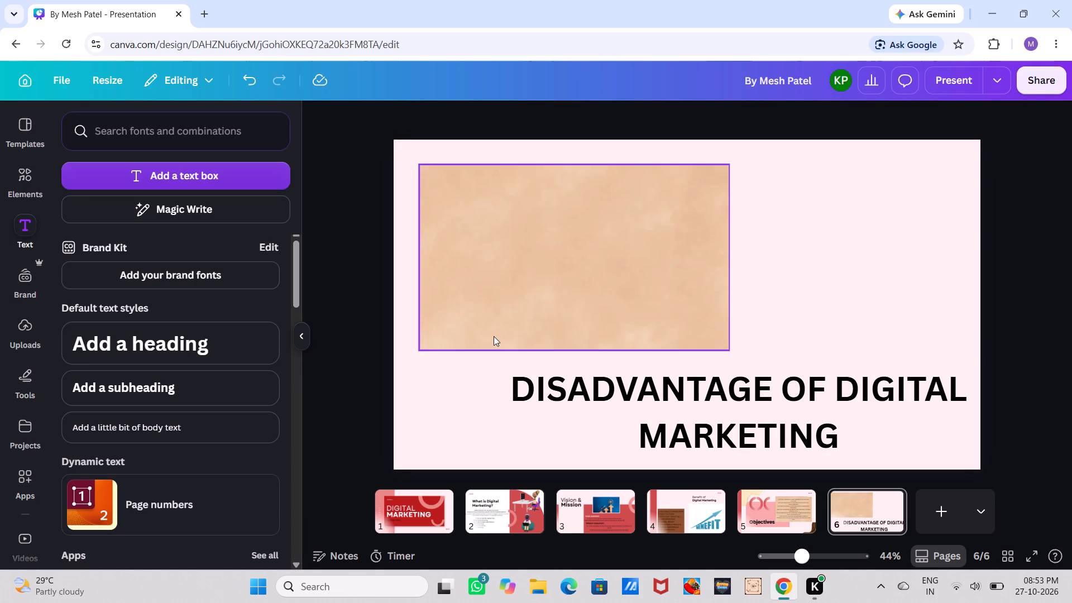
# Replace the brown background search with a graphics search for "DISADVANTAGE".
pyautogui.click(42, 194)
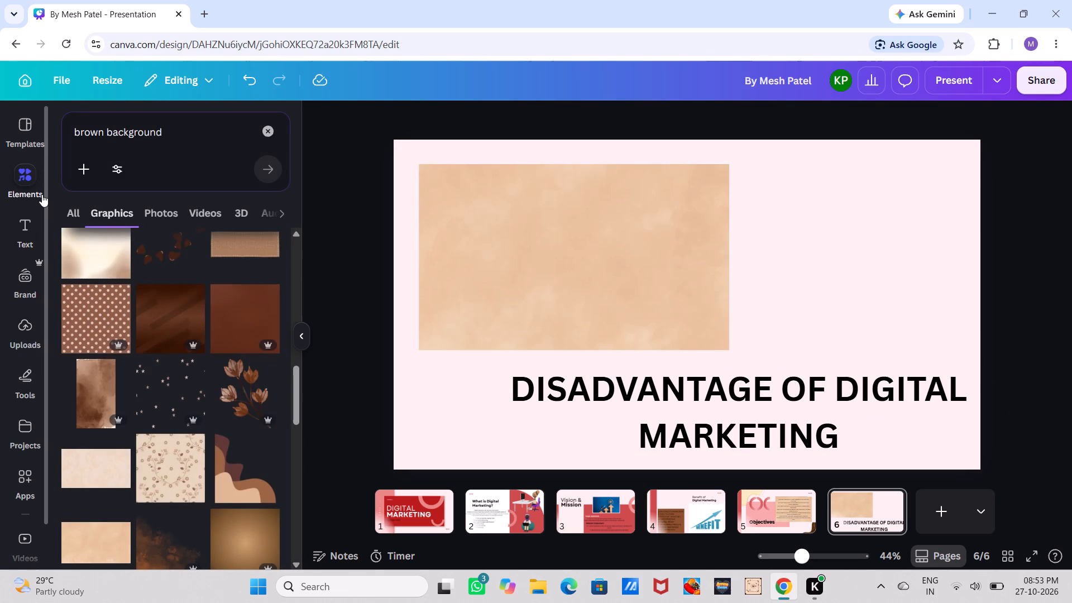
pyautogui.click(173, 120)
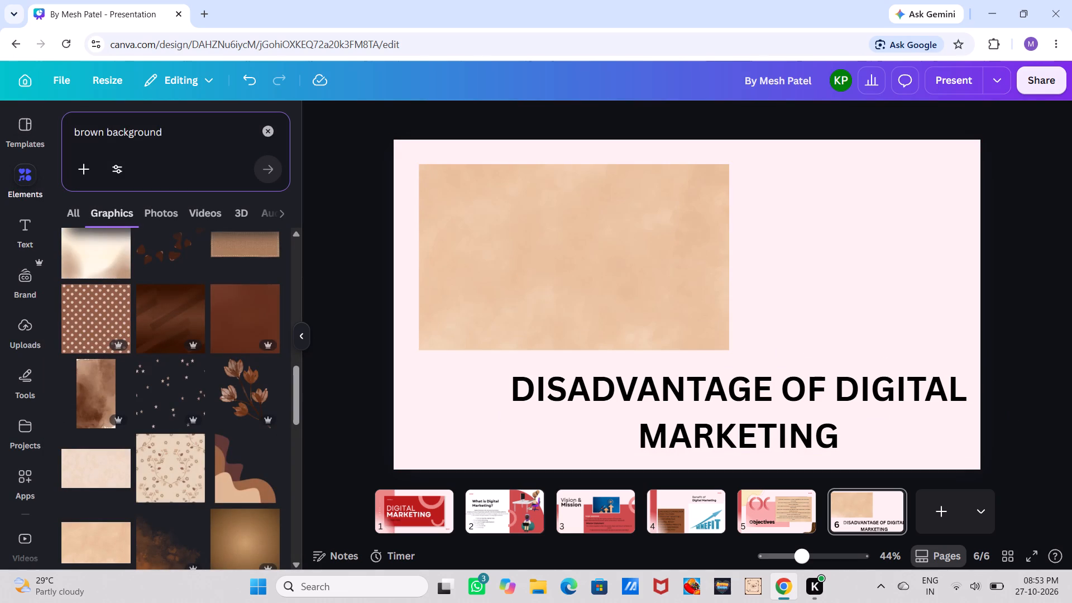
pyautogui.click(176, 133)
pyautogui.press('BackSpace')
pyautogui.press('BackSpace')
pyautogui.press('BackSpace')
pyautogui.press('BackSpace')
pyautogui.press('BackSpace')
pyautogui.press('BackSpace')
pyautogui.press('BackSpace')
pyautogui.press('BackSpace')
pyautogui.press('BackSpace')
pyautogui.press('BackSpace')
pyautogui.press('BackSpace')
pyautogui.press('BackSpace')
pyautogui.press('BackSpace')
pyautogui.press('BackSpace')
pyautogui.press('BackSpace')
pyautogui.press('BackSpace')
pyautogui.press('BackSpace')
pyautogui.press('BackSpace')
pyautogui.press('BackSpace')
pyautogui.press('BackSpace')
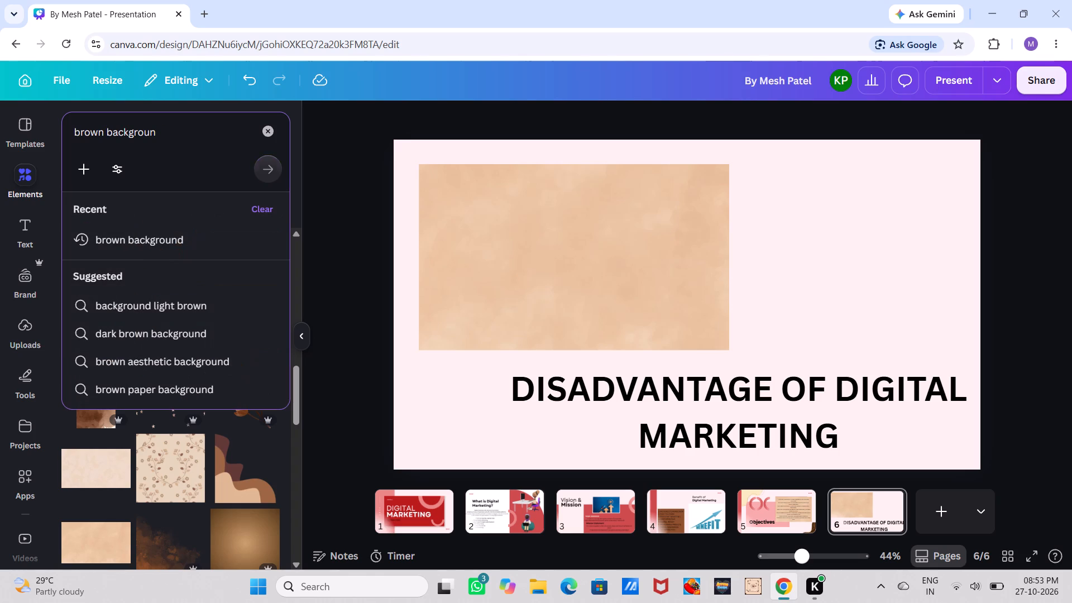
pyautogui.press('BackSpace')
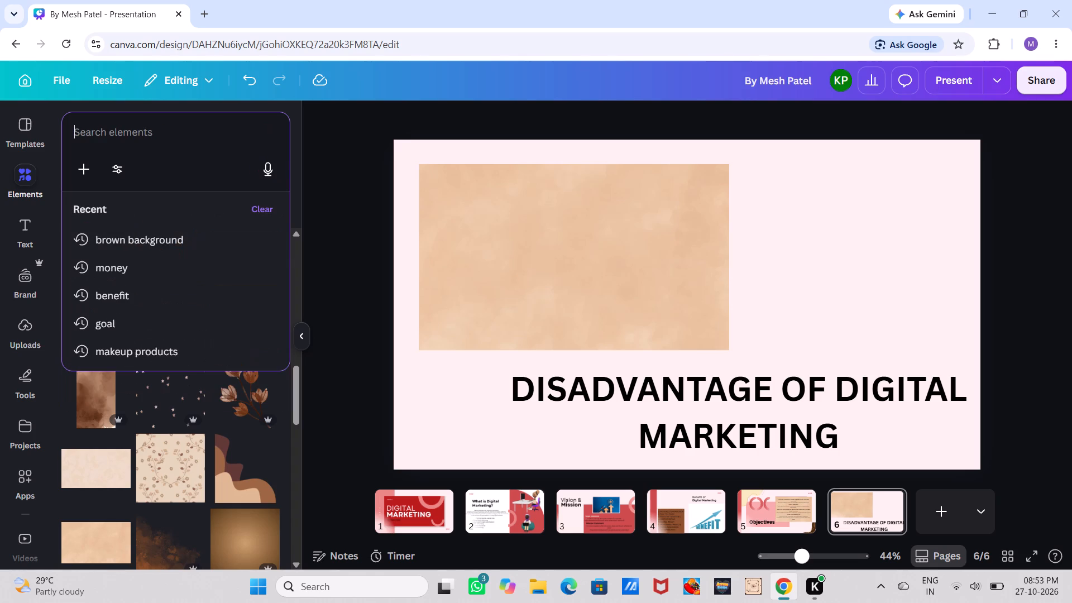
pyautogui.write('DISADVAN')
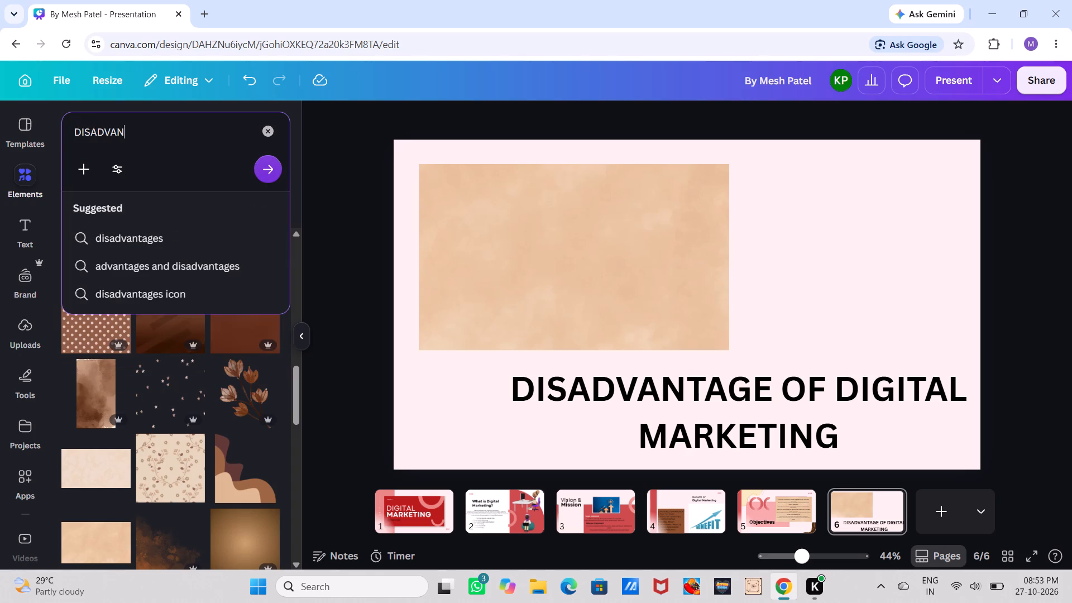
pyautogui.write('TAGE')
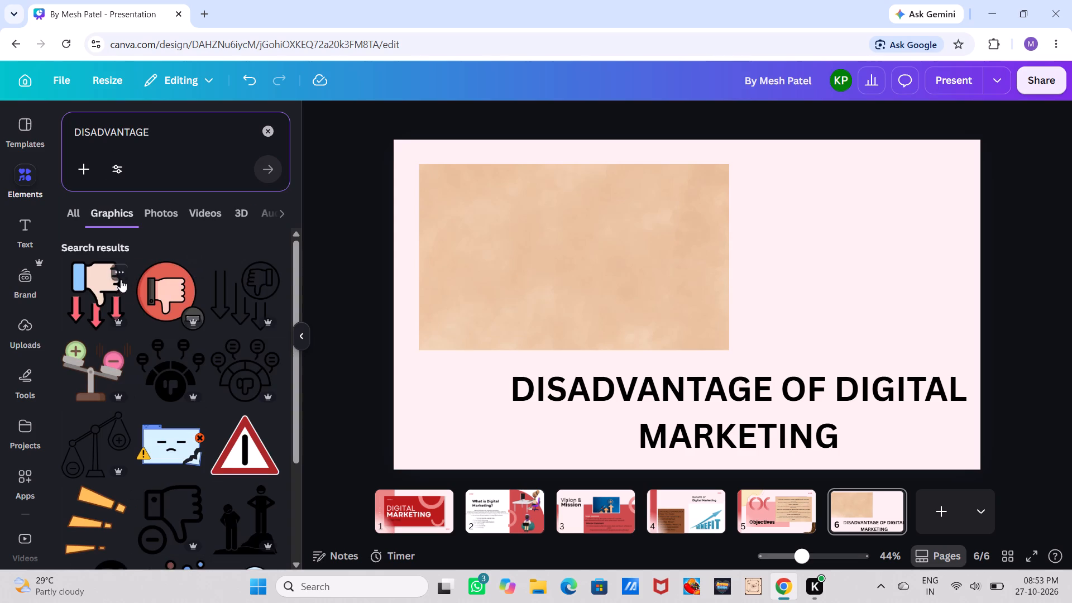
# Insert the thumbs-down graphic with three red down arrows and place it to the right of the beige rectangle.
pyautogui.click(112, 288)
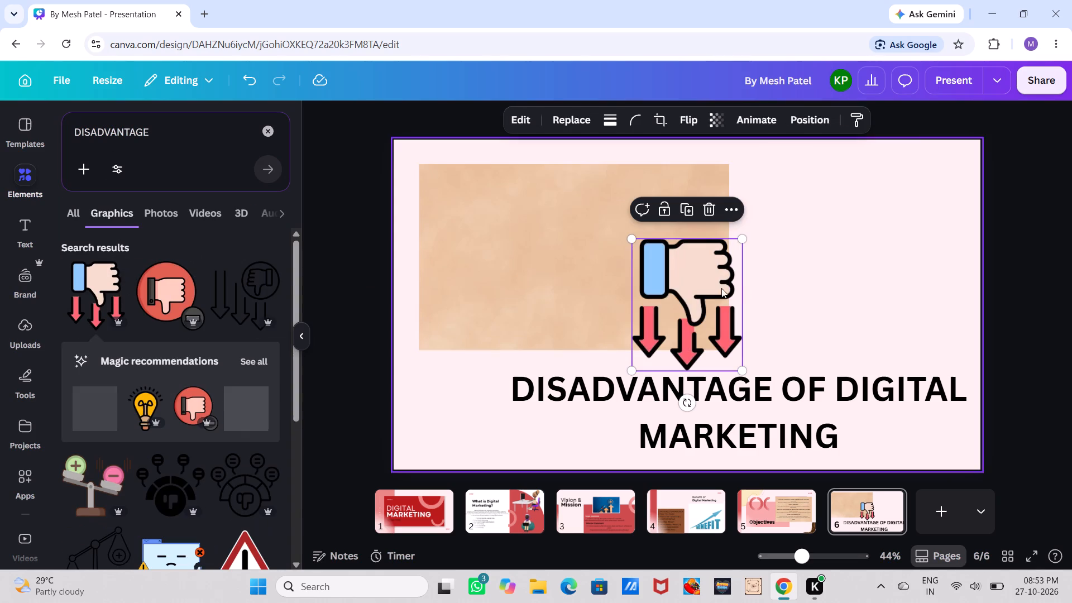
pyautogui.moveTo(707, 291); pyautogui.dragTo(873, 256)
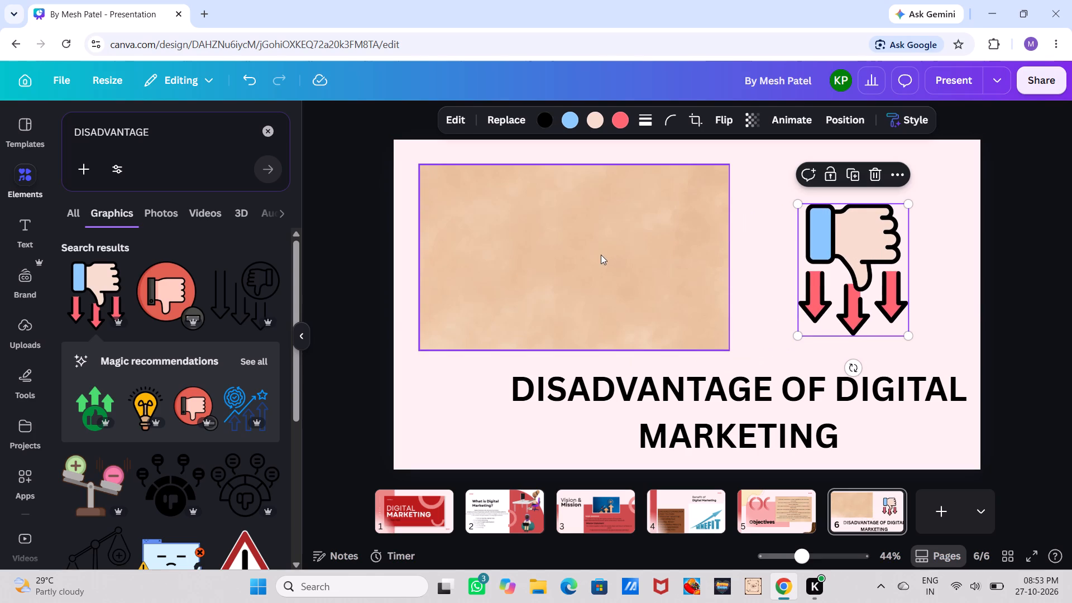
# Add a body text box to the sixth slide and place it near the top of the beige rectangle.
pyautogui.click(16, 224)
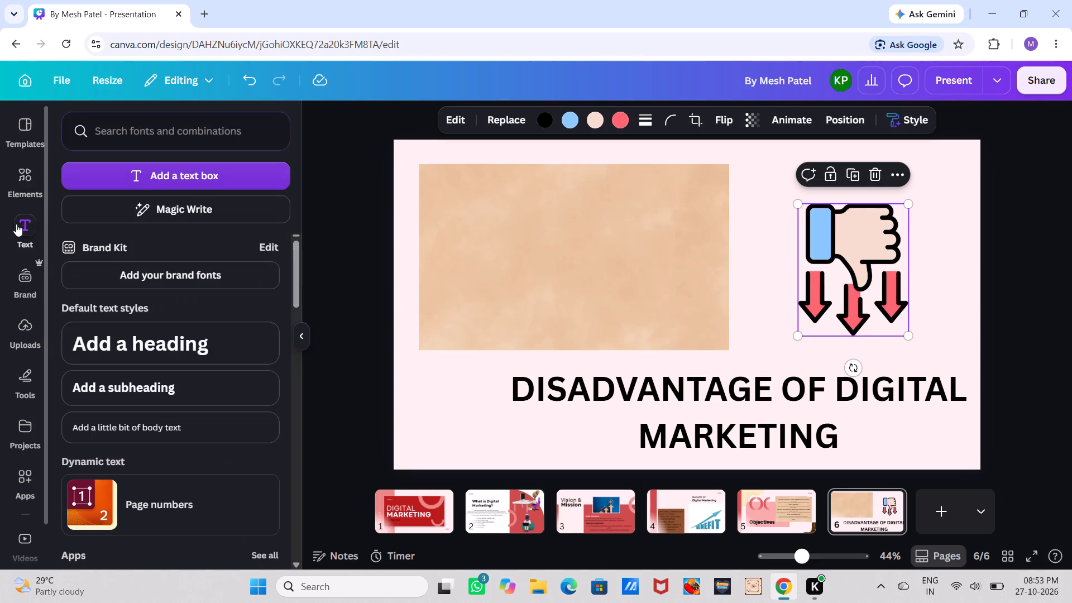
pyautogui.click(133, 426)
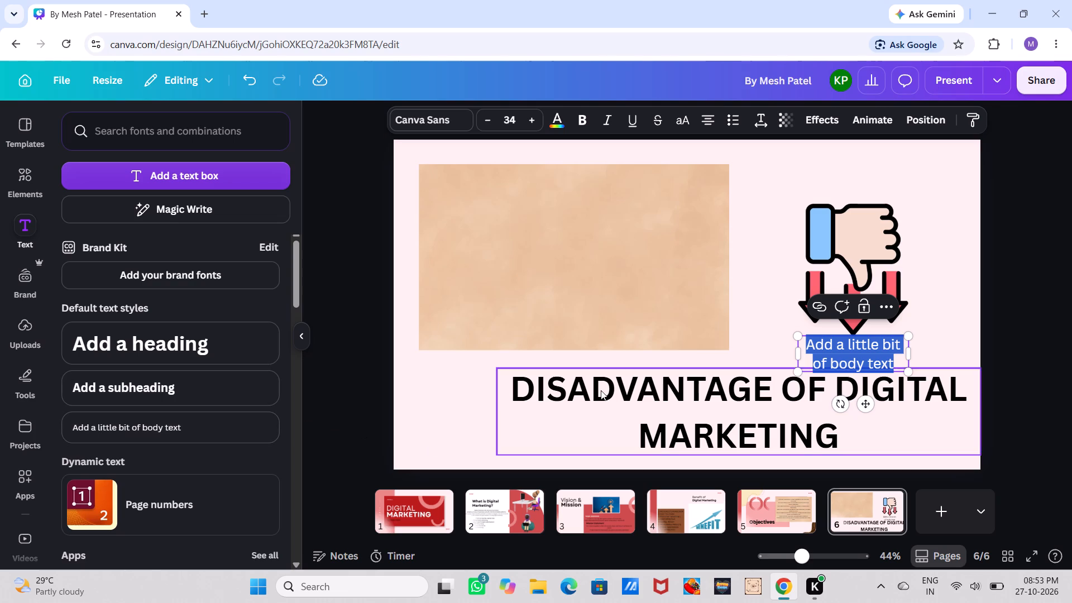
pyautogui.moveTo(875, 348); pyautogui.dragTo(802, 349)
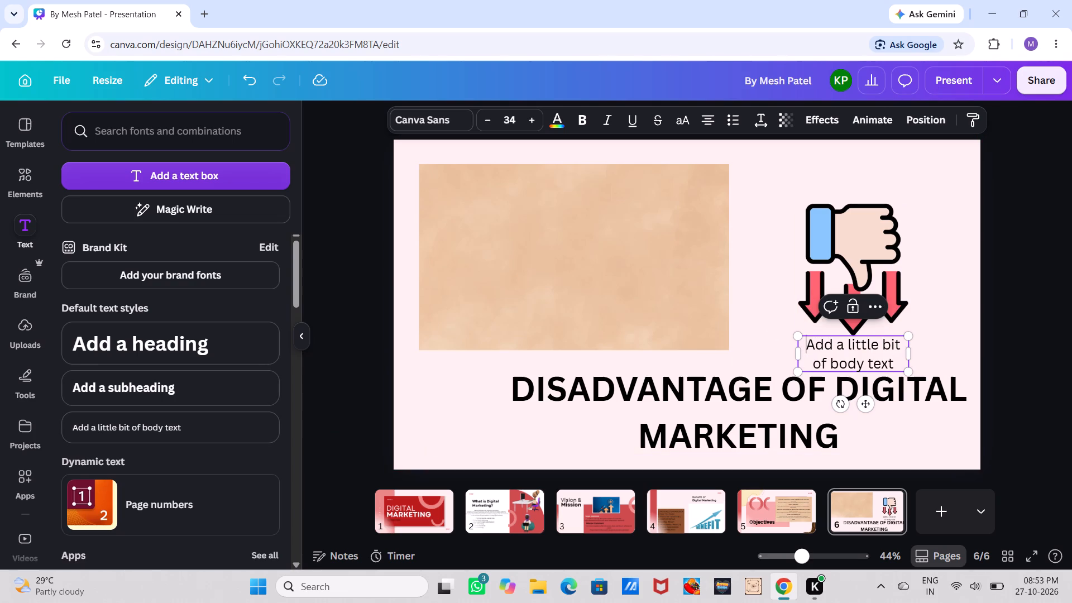
pyautogui.moveTo(802, 349); pyautogui.dragTo(768, 336)
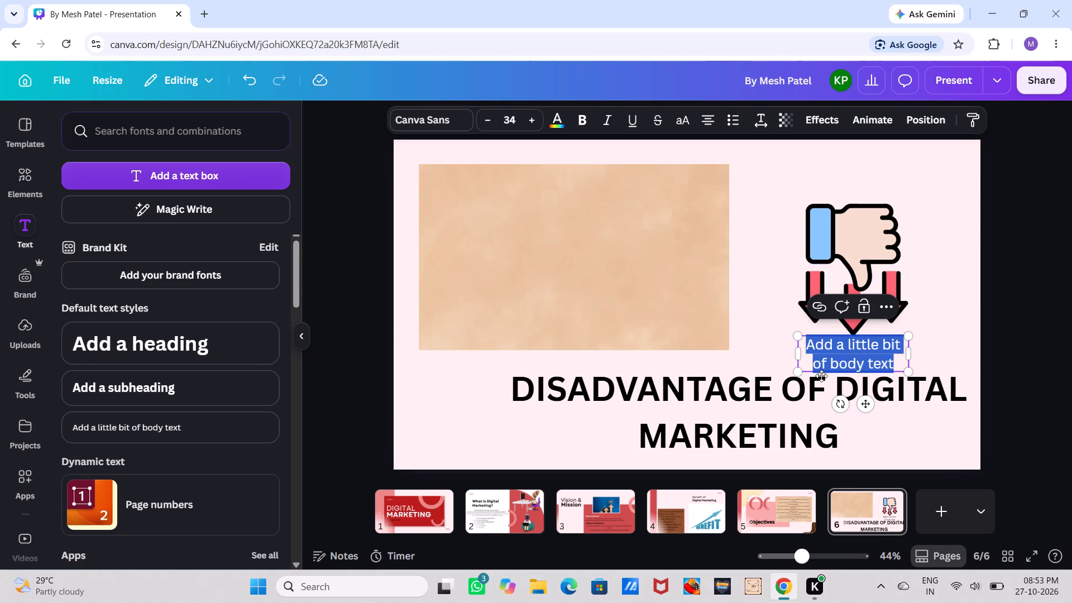
pyautogui.moveTo(821, 375); pyautogui.dragTo(520, 187)
pyautogui.moveTo(547, 179); pyautogui.dragTo(547, 189)
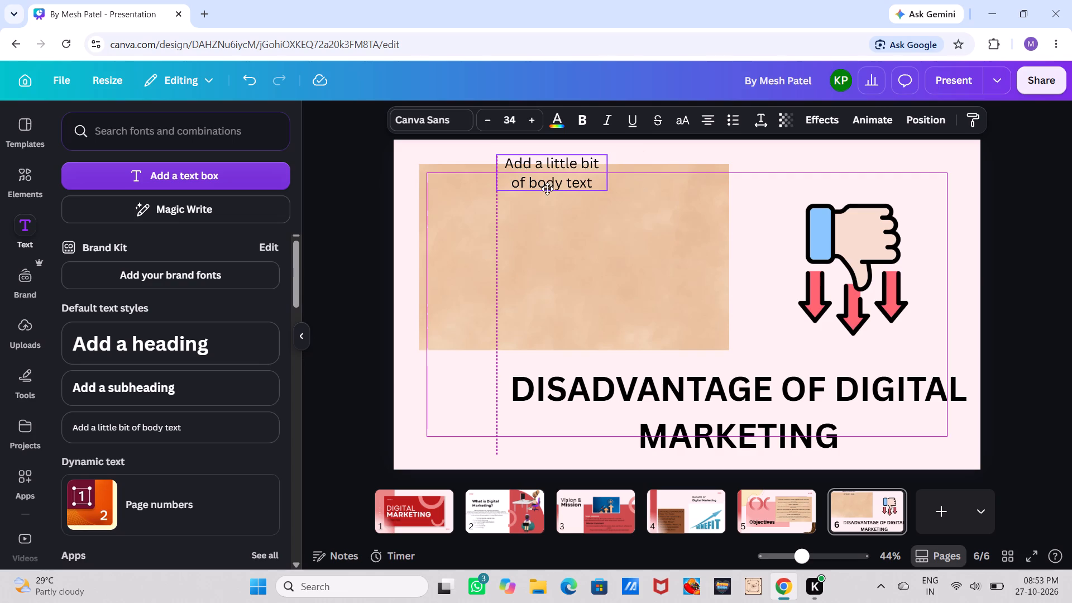
pyautogui.moveTo(547, 189); pyautogui.dragTo(548, 213)
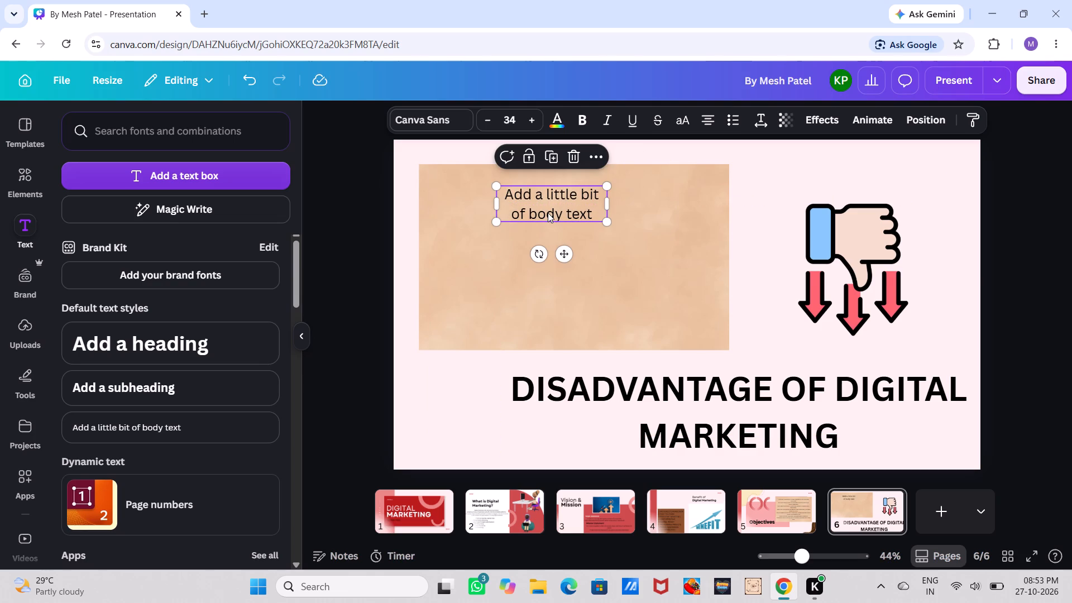
# Replace the placeholder body text with "Digital marketing has some" and widen its box rightward to near the beige rectangle's right edge.
pyautogui.click(548, 213)
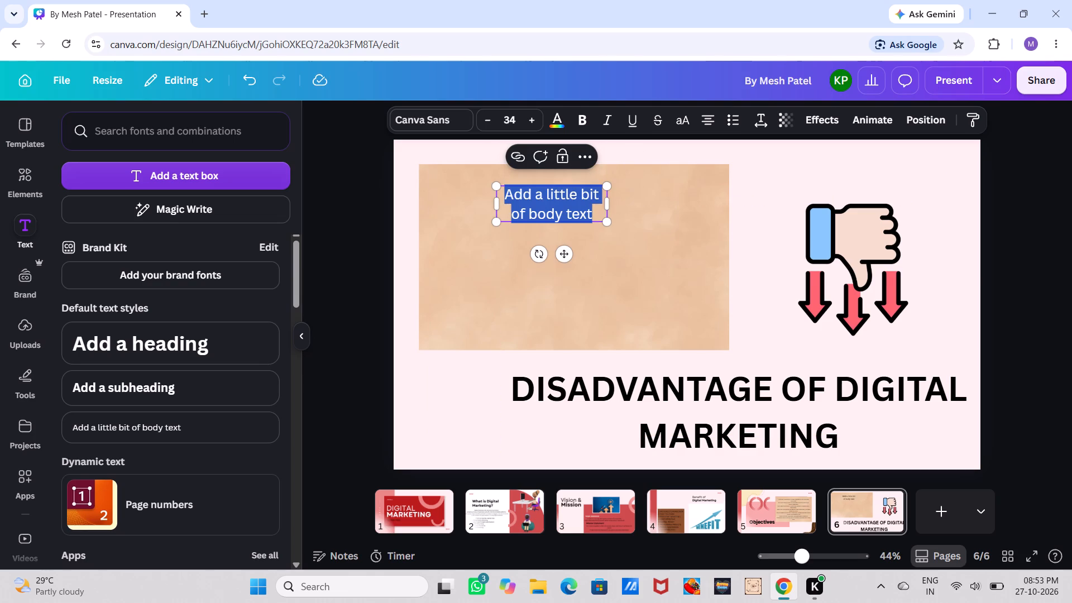
pyautogui.press('Delete')
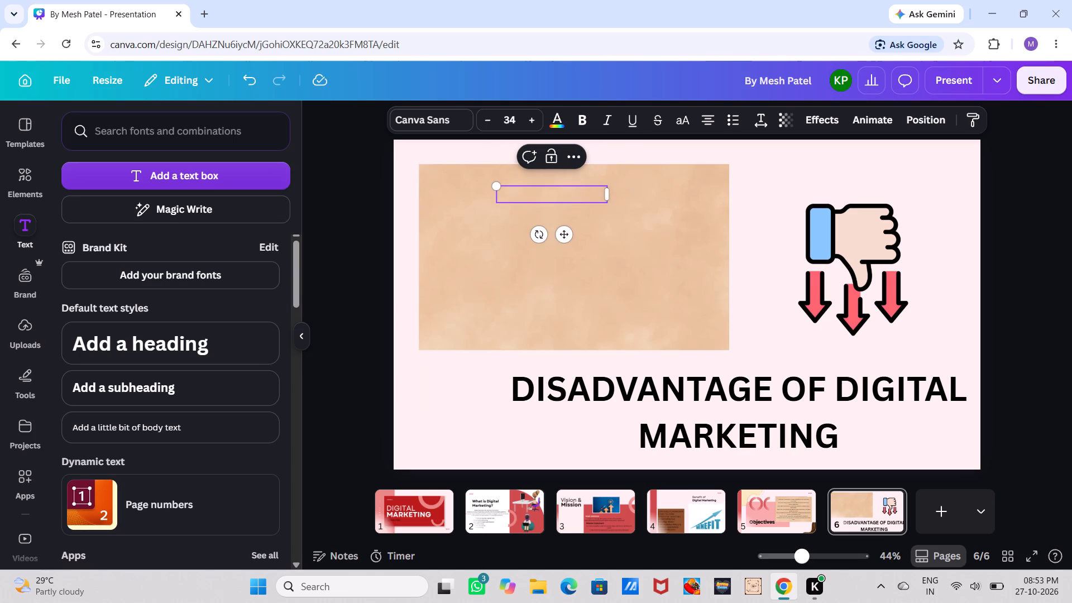
pyautogui.write('Digitw')
pyautogui.press('BackSpace')
pyautogui.write('al marketing has some')
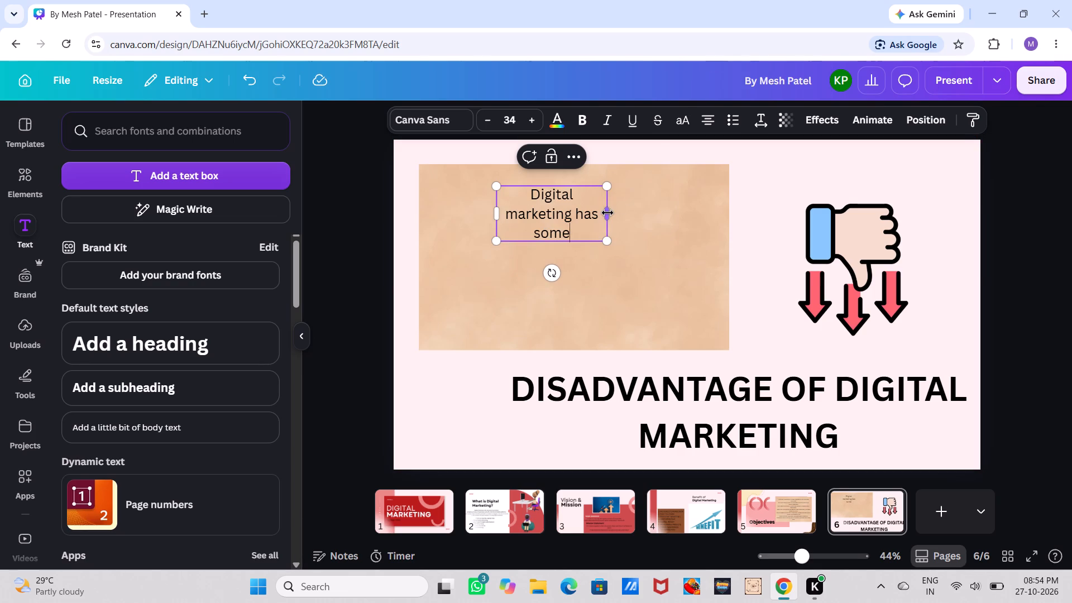
pyautogui.moveTo(607, 213); pyautogui.dragTo(695, 208)
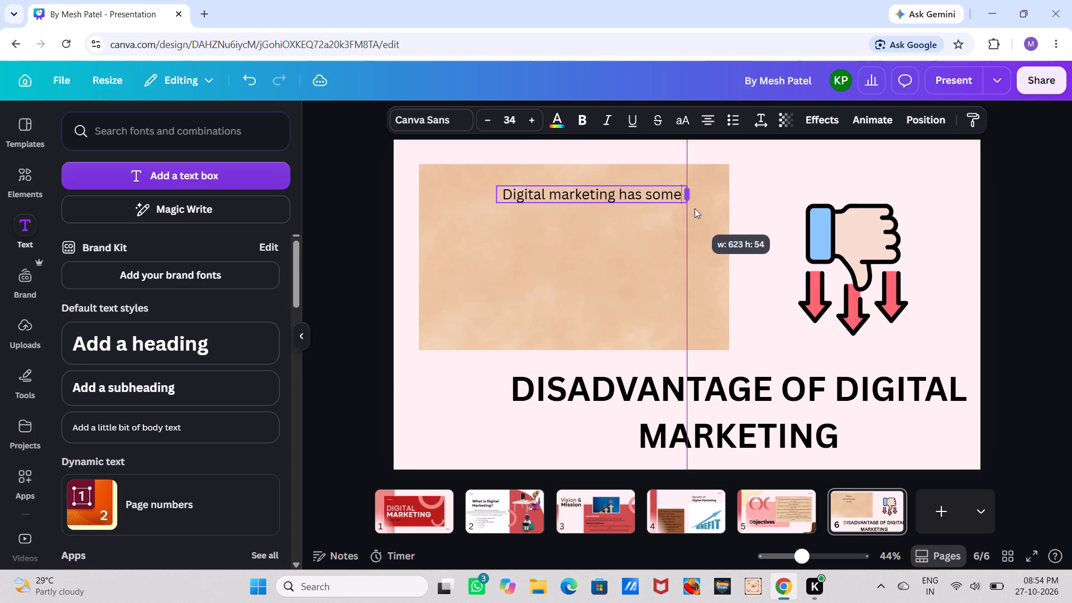
pyautogui.moveTo(695, 208); pyautogui.dragTo(709, 208)
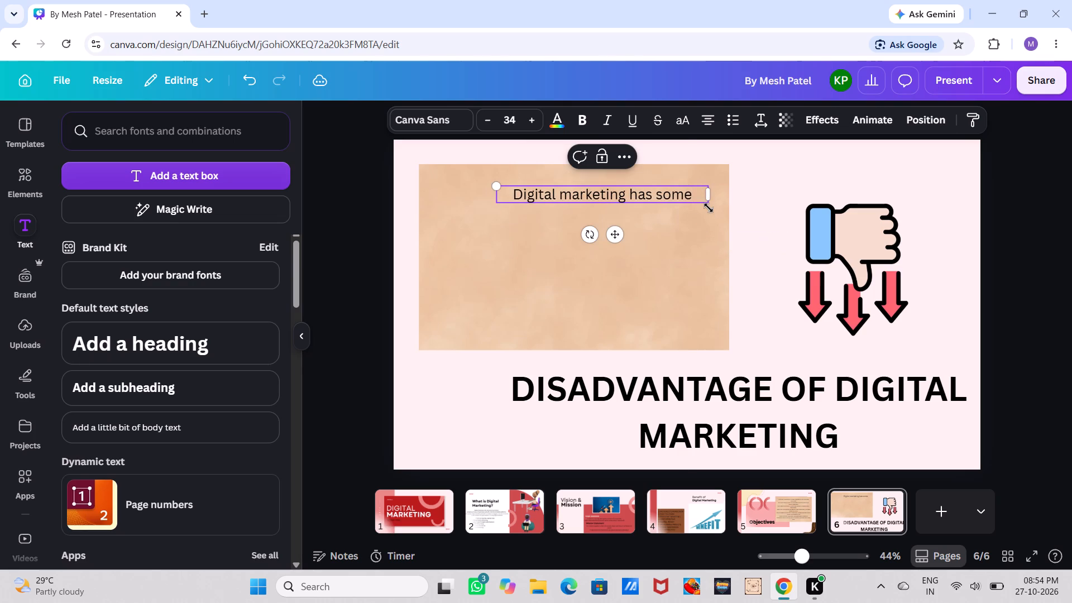
# Continue the first sentence of the body text with "disadvantages despite its many benefits".
pyautogui.press('space')
pyautogui.write('disadvantages')
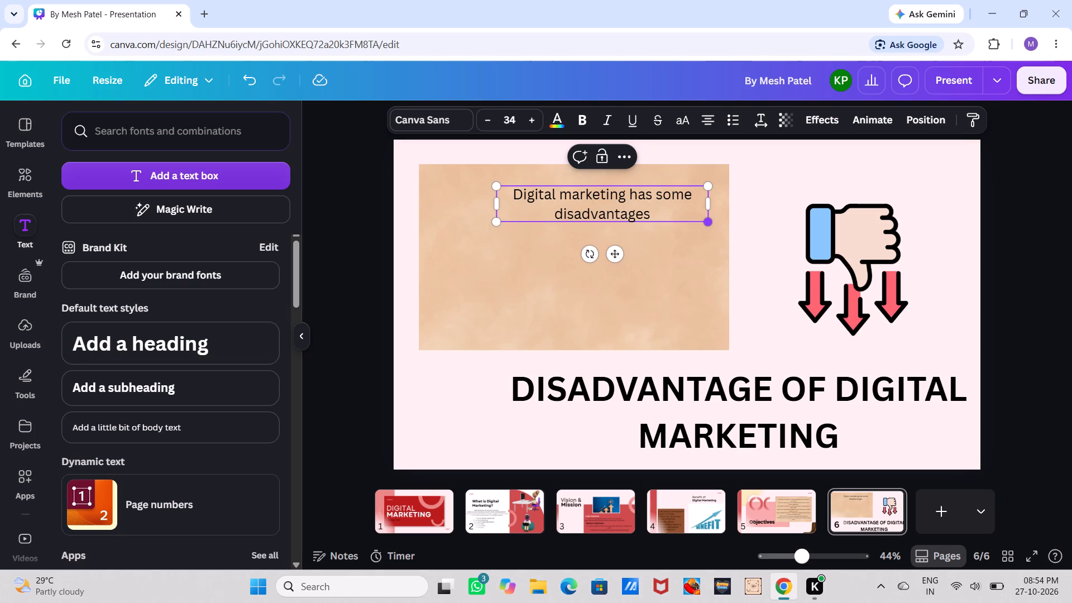
pyautogui.press('space')
pyautogui.write('despite its many beenfiut')
pyautogui.press('BackSpace')
pyautogui.press('BackSpace')
pyautogui.press('BackSpace')
pyautogui.press('BackSpace')
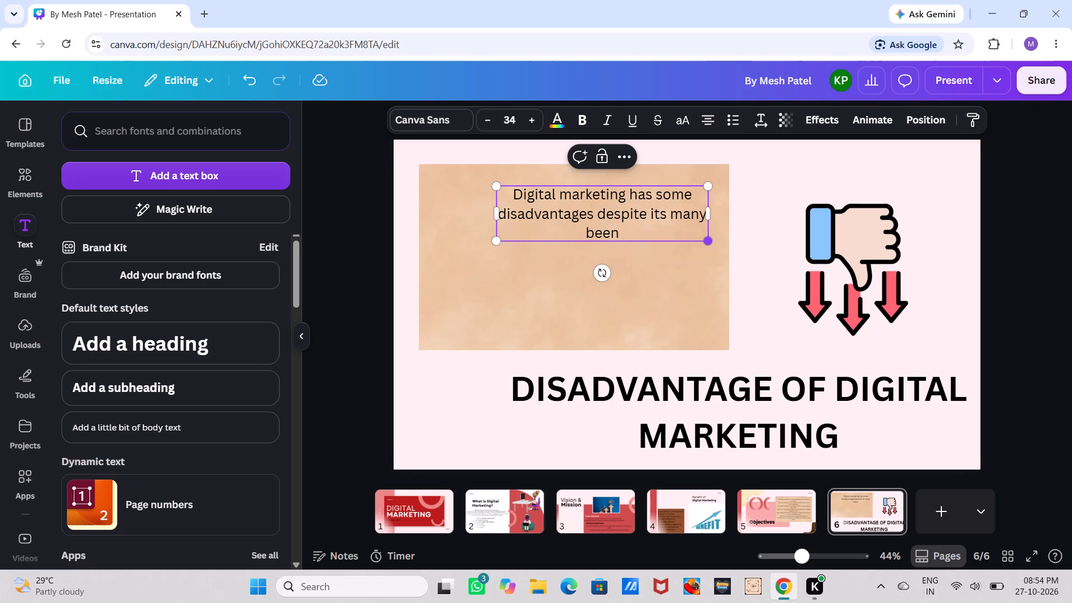
pyautogui.press('BackSpace')
pyautogui.press('BackSpace')
pyautogui.write('nefit')
pyautogui.press('s')
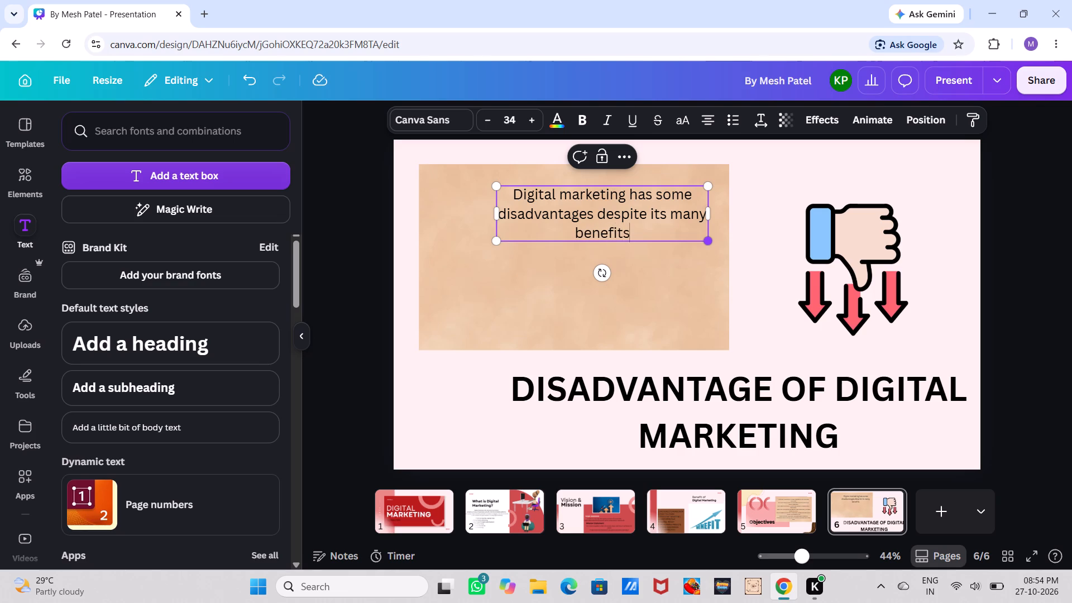
# End the first sentence and add "It requires a good internet connection and technical knowledge to use digital platforms effectively." to the body text.
pyautogui.write('. It requires a good')
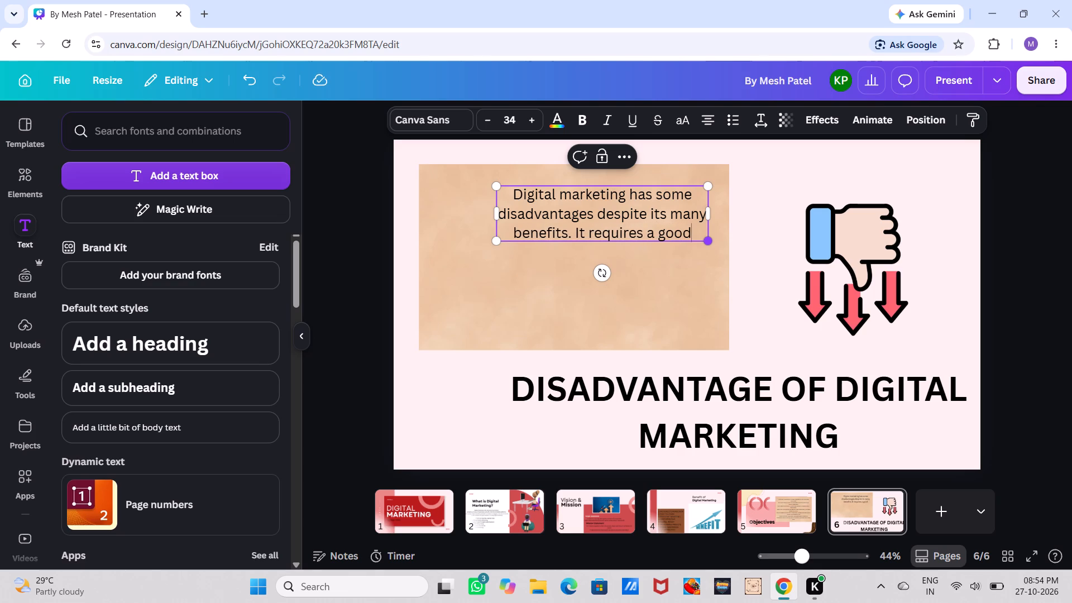
pyautogui.press('space')
pyautogui.write('internet')
pyautogui.press('space')
pyautogui.write('connection')
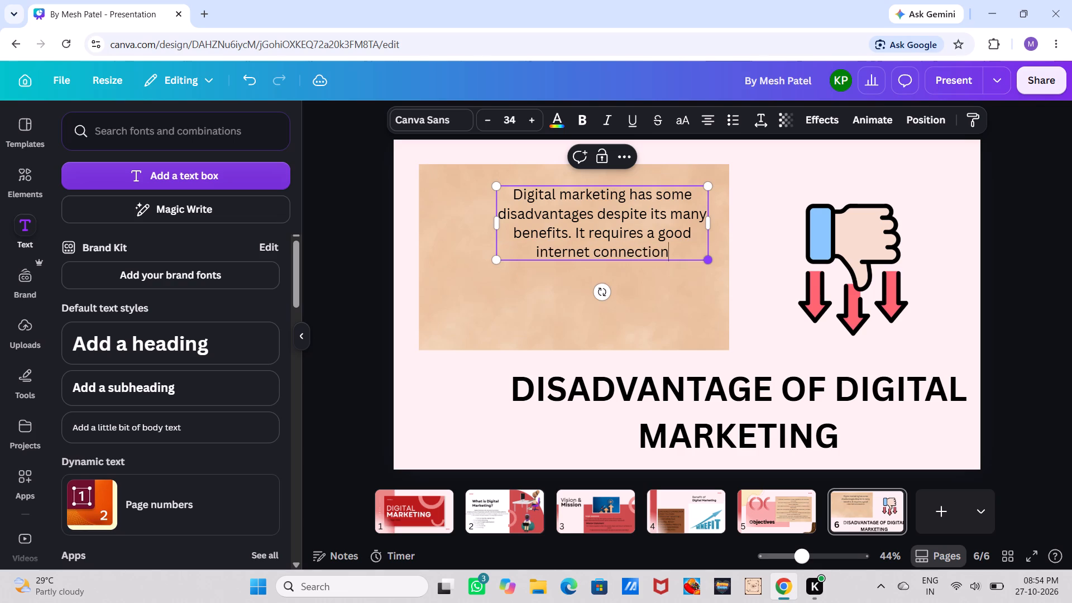
pyautogui.press('space')
pyautogui.write('and technical knowledge')
pyautogui.press('space')
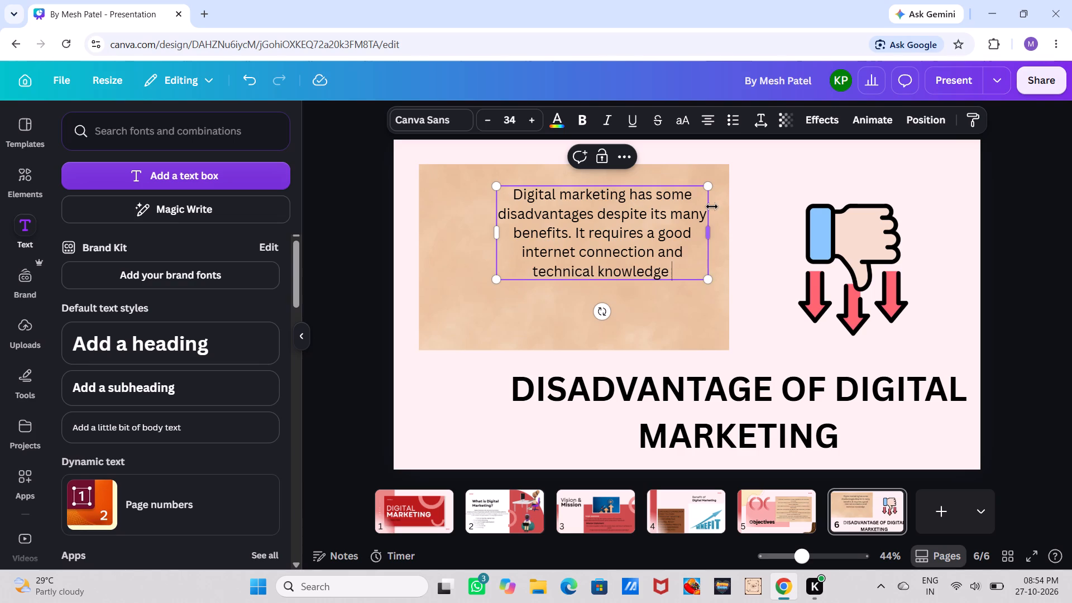
pyautogui.write('to ys')
pyautogui.press('BackSpace')
pyautogui.press('BackSpace')
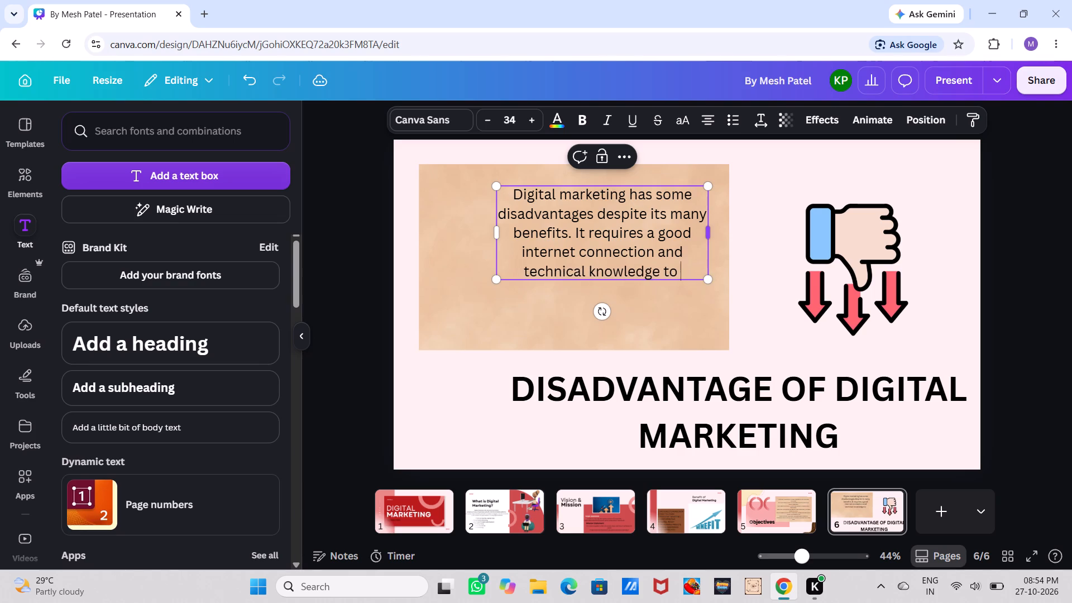
pyautogui.write('use digit')
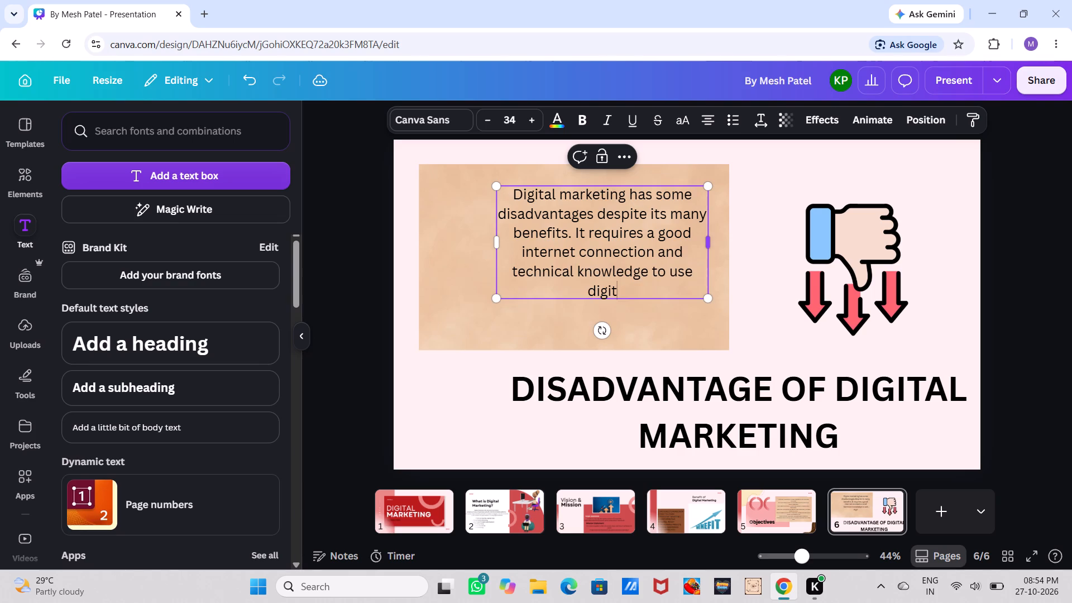
pyautogui.write('al')
pyautogui.press('space')
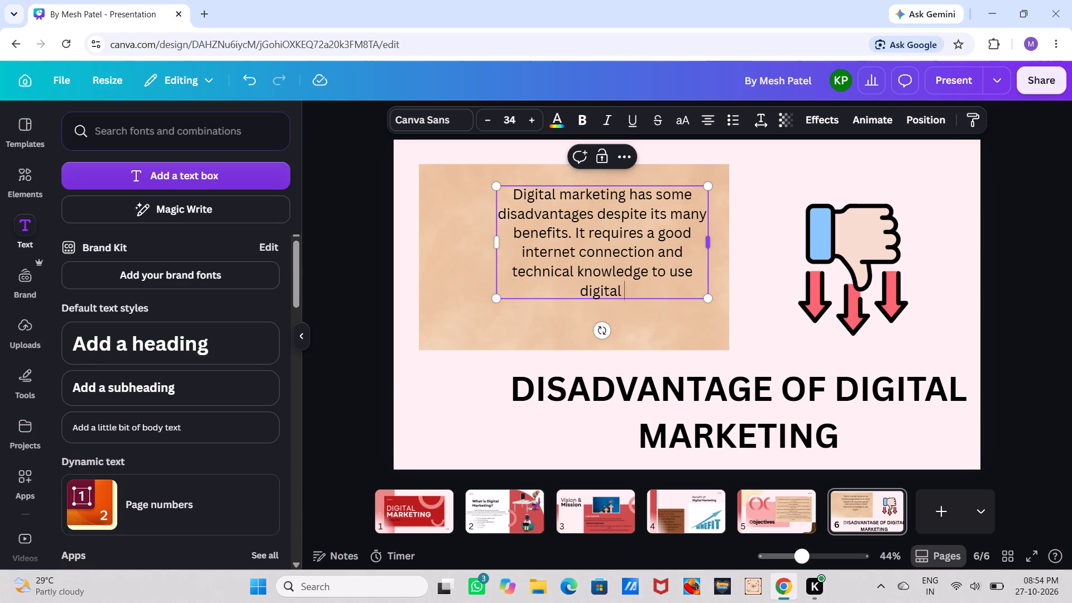
pyautogui.write('platforms effe')
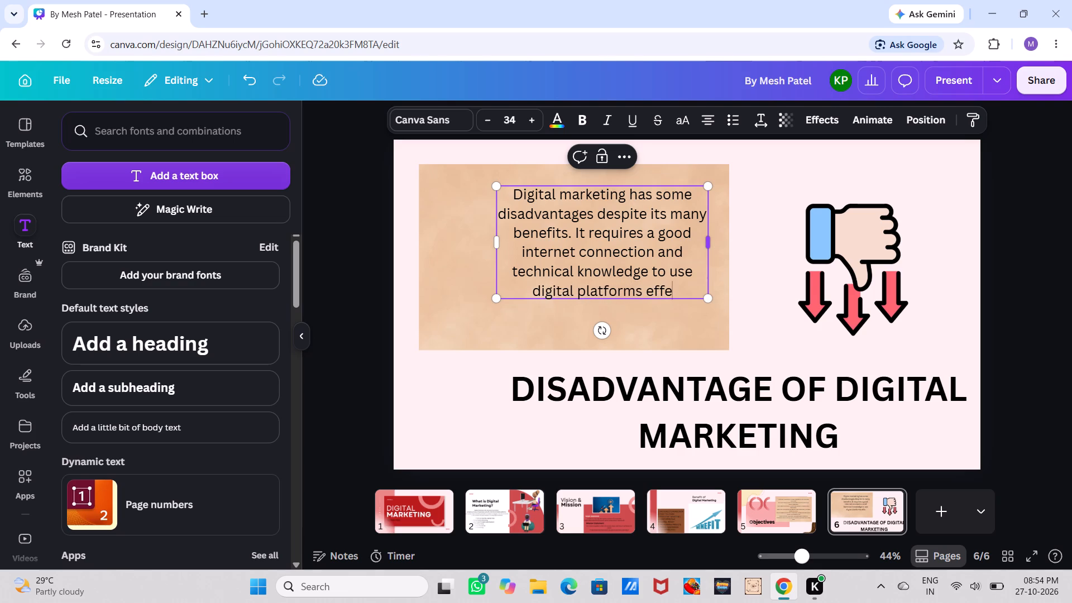
pyautogui.write('ctively')
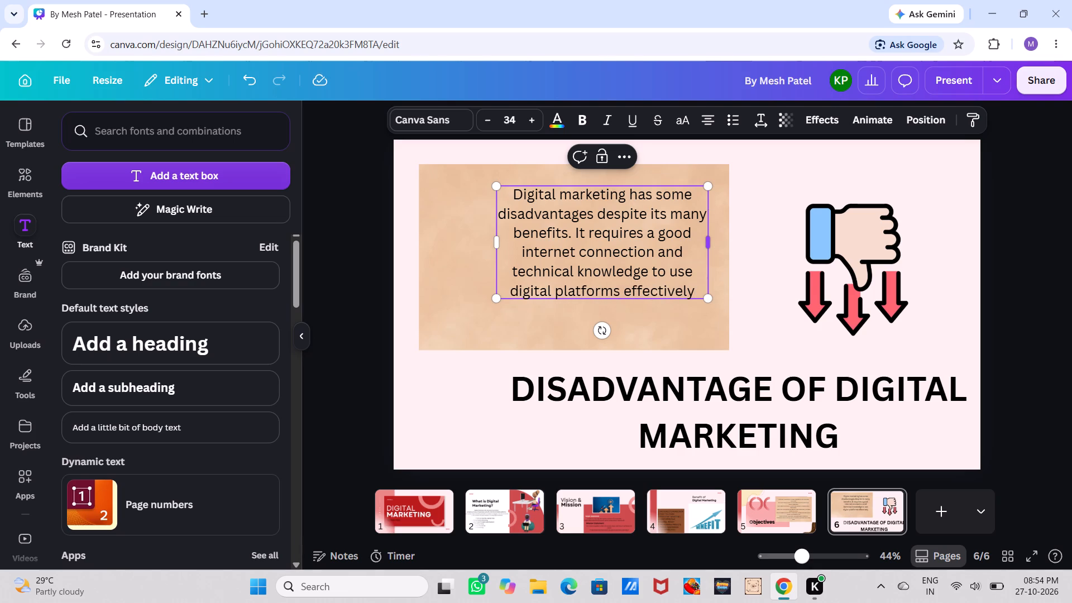
pyautogui.press('.')
pyautogui.press('space')
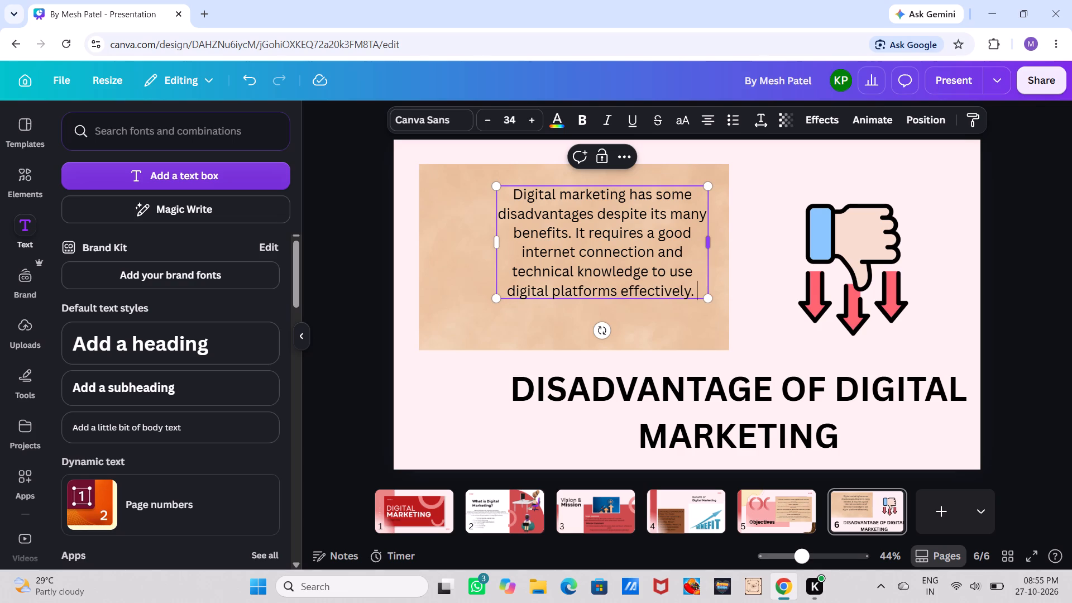
# Add "there is high competition among businesses online, and paid advertising can sometimes be expensive." to the end of the body text.
pyautogui.write('there is high competition among bu')
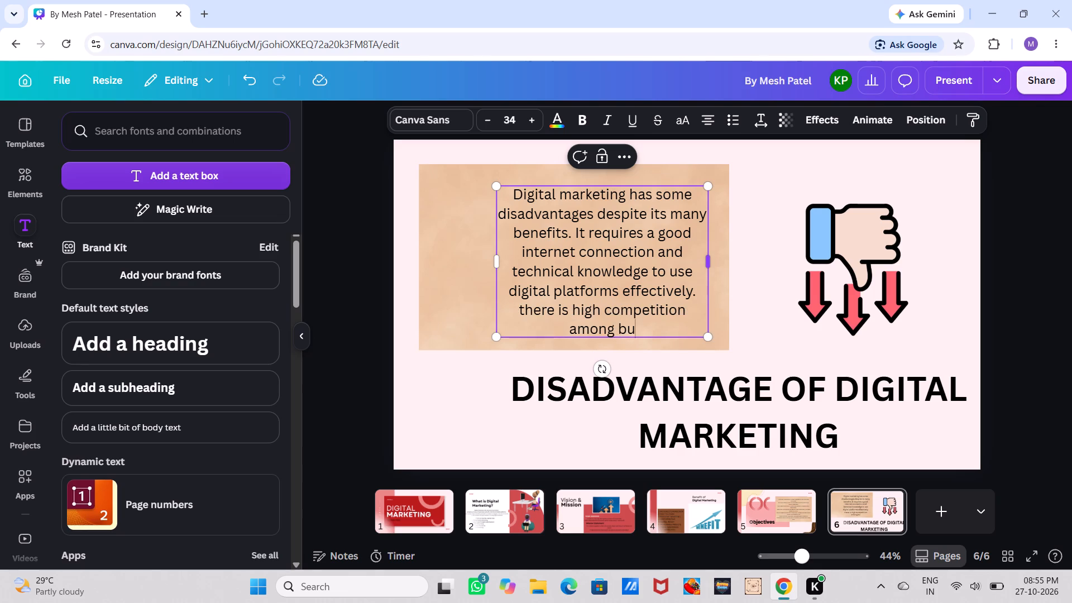
pyautogui.write('sinesses online,')
pyautogui.press('space')
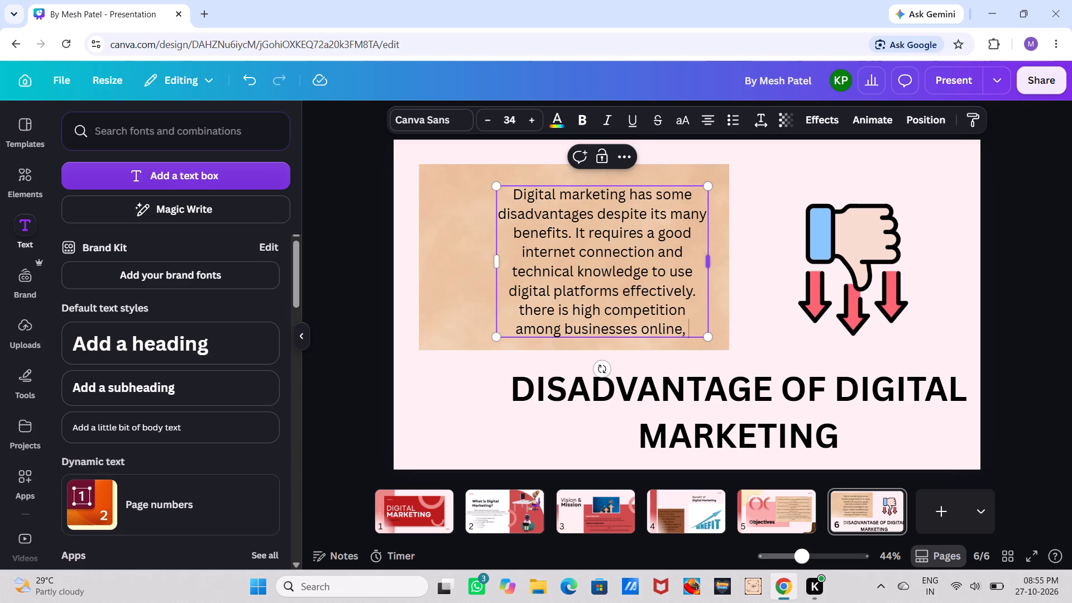
pyautogui.write('and paid advertising can sometim')
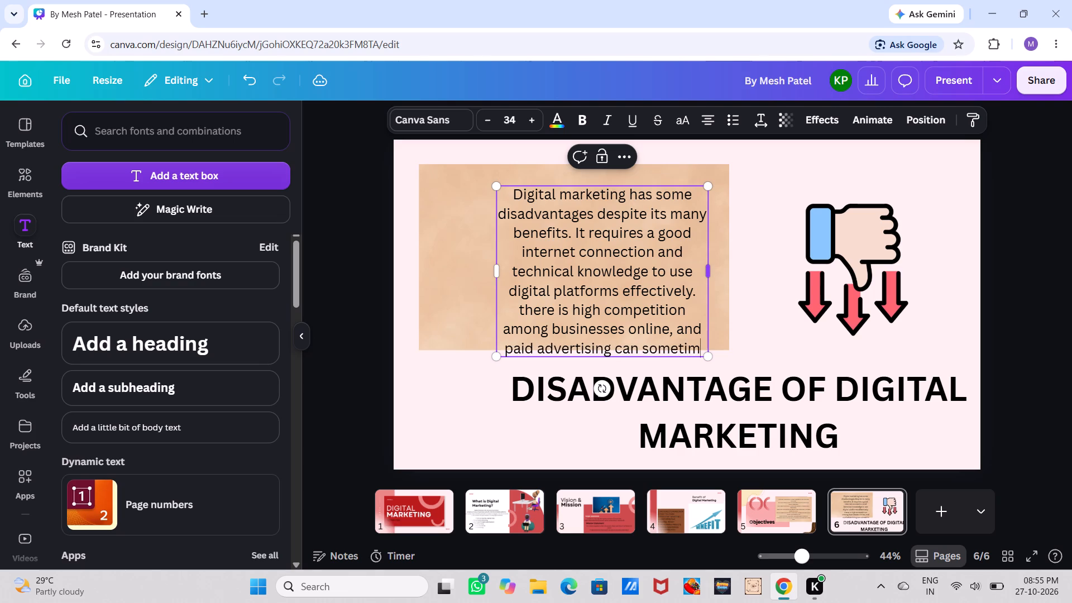
pyautogui.write('es v')
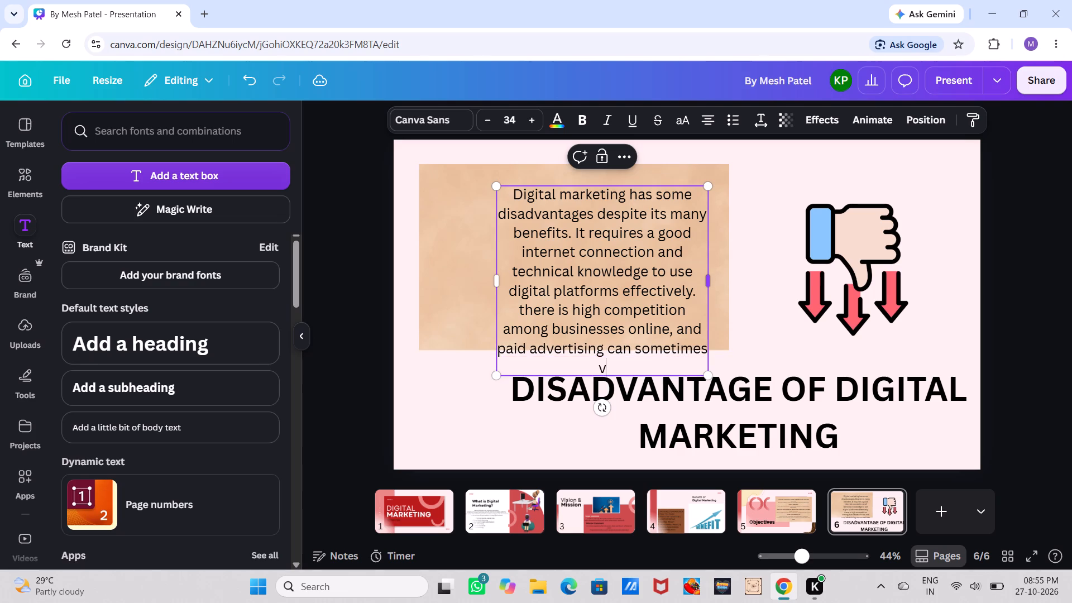
pyautogui.press('BackSpace')
pyautogui.write('be expensive')
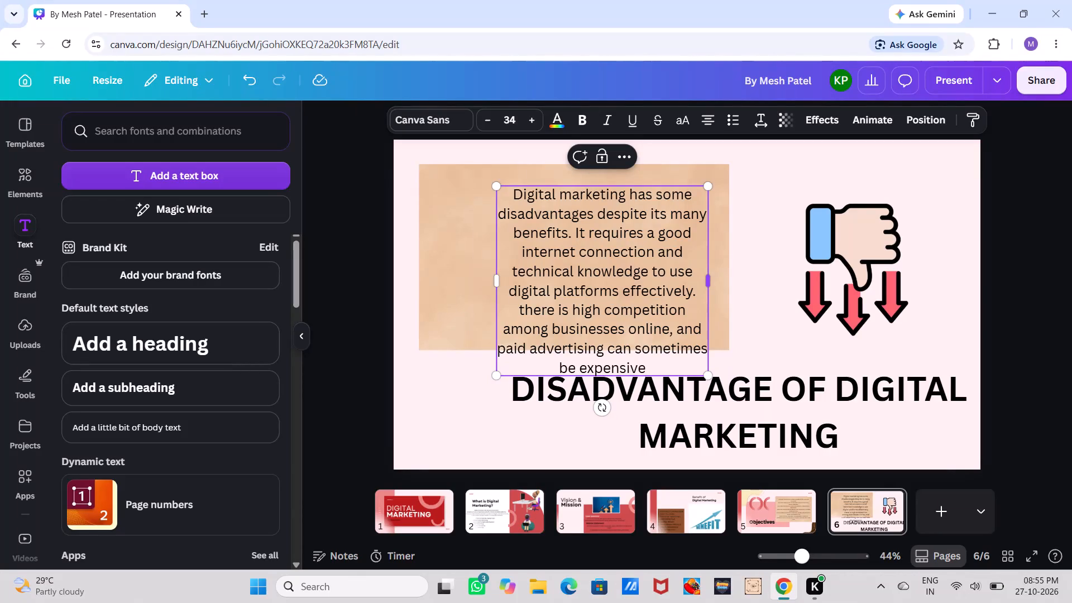
pyautogui.press('.')
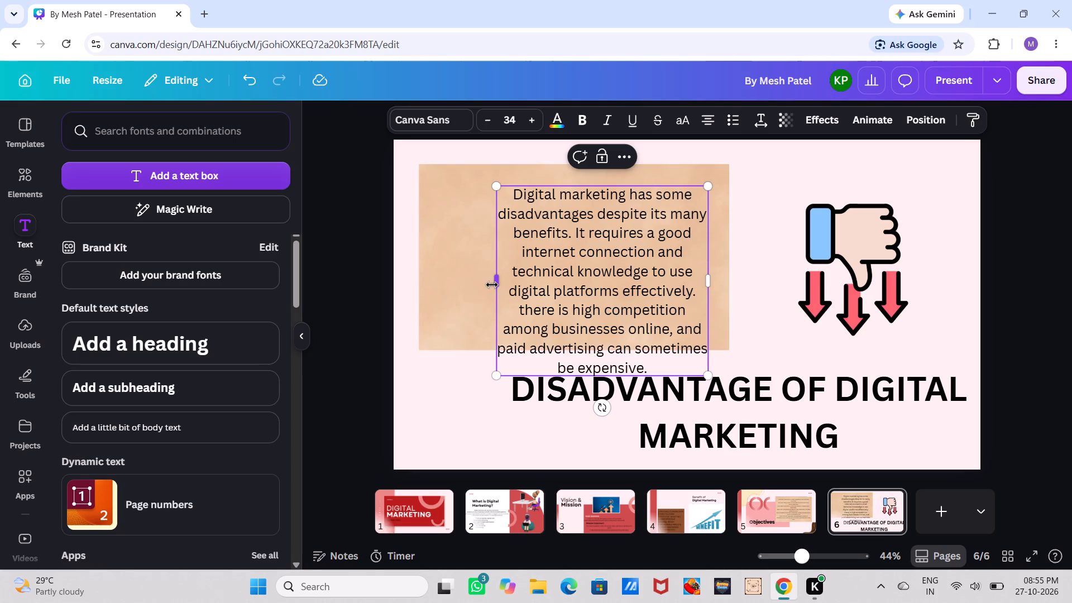
# Widen the body text box leftward to near the beige rectangle's left edge so the paragraph fits inside the rectangle.
pyautogui.moveTo(493, 284); pyautogui.dragTo(434, 268)
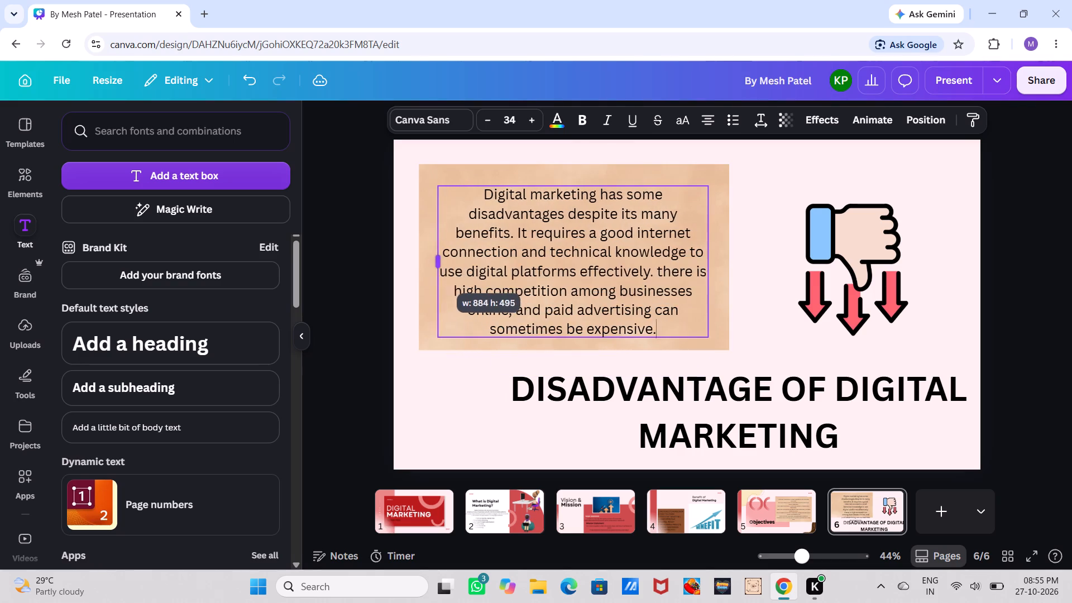
pyautogui.moveTo(434, 268); pyautogui.dragTo(433, 269)
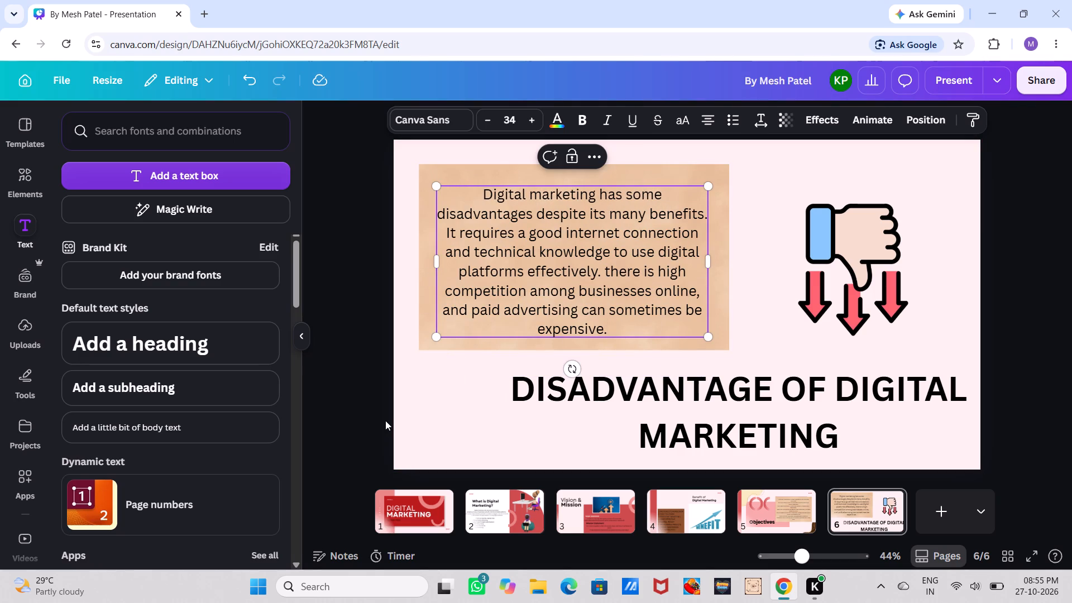
pyautogui.click(367, 423)
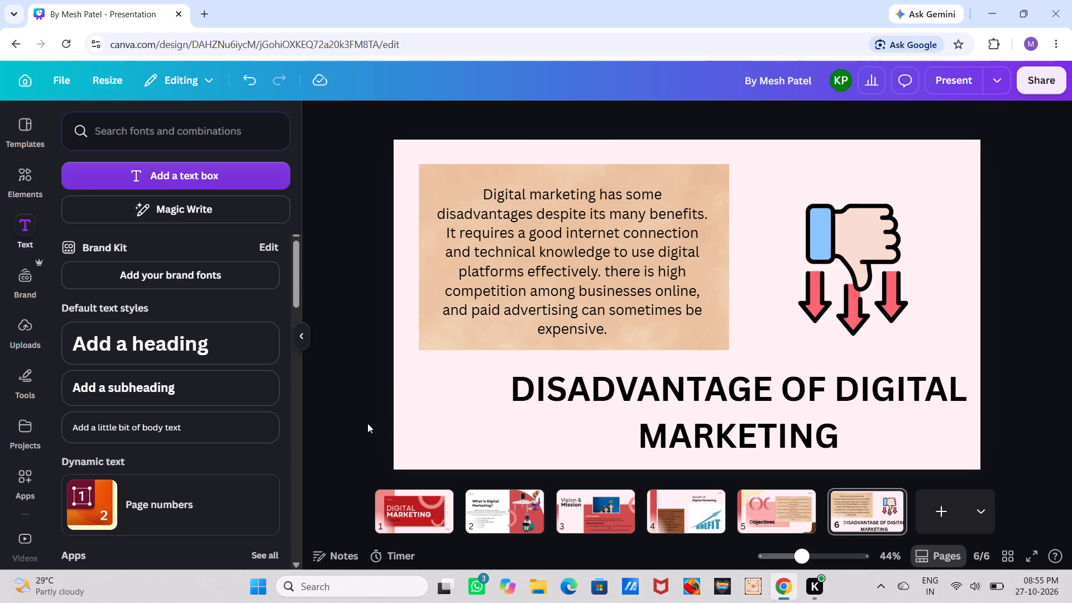
pyautogui.click(361, 420)
# Insert the red warning triangle from the "DISADVANTAGE" graphics results and move it to the slide's lower-left corner.
pyautogui.moveTo(39, 215); pyautogui.dragTo(32, 192)
pyautogui.click(32, 192)
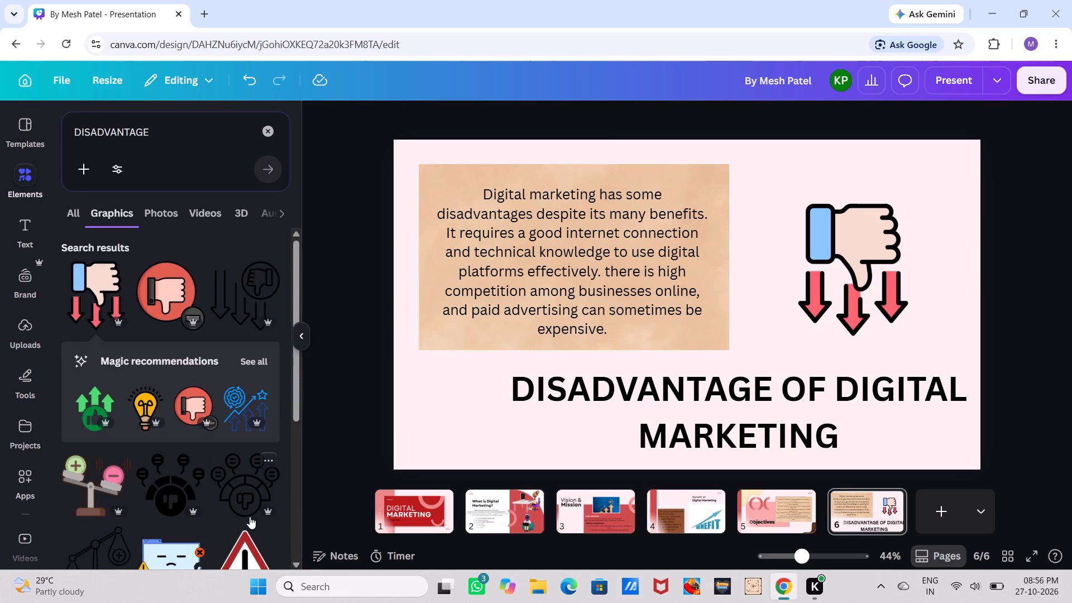
pyautogui.tripleClick(299, 568)
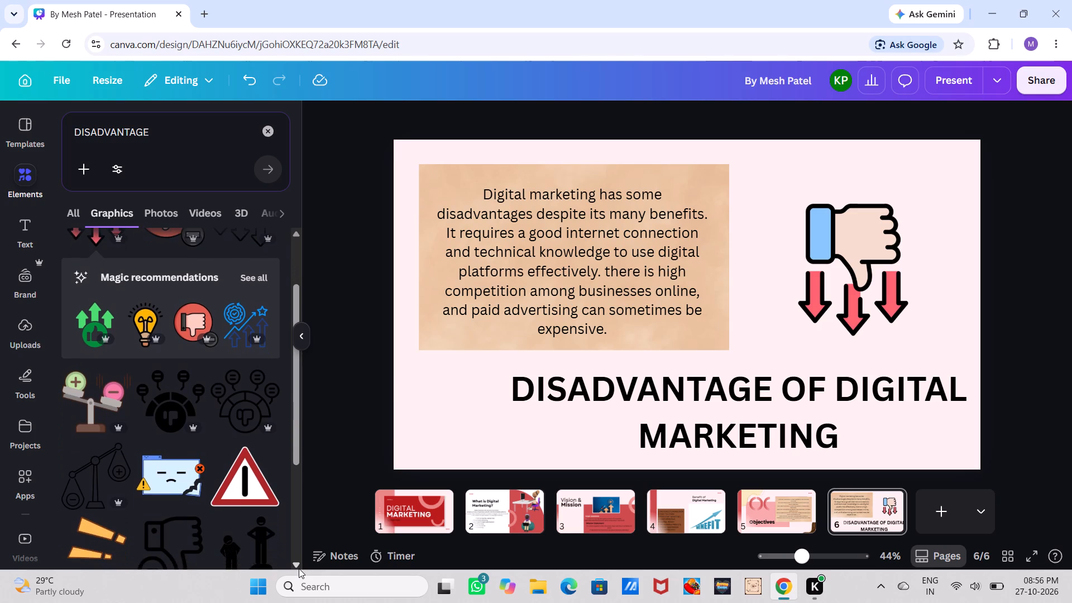
pyautogui.click(247, 508)
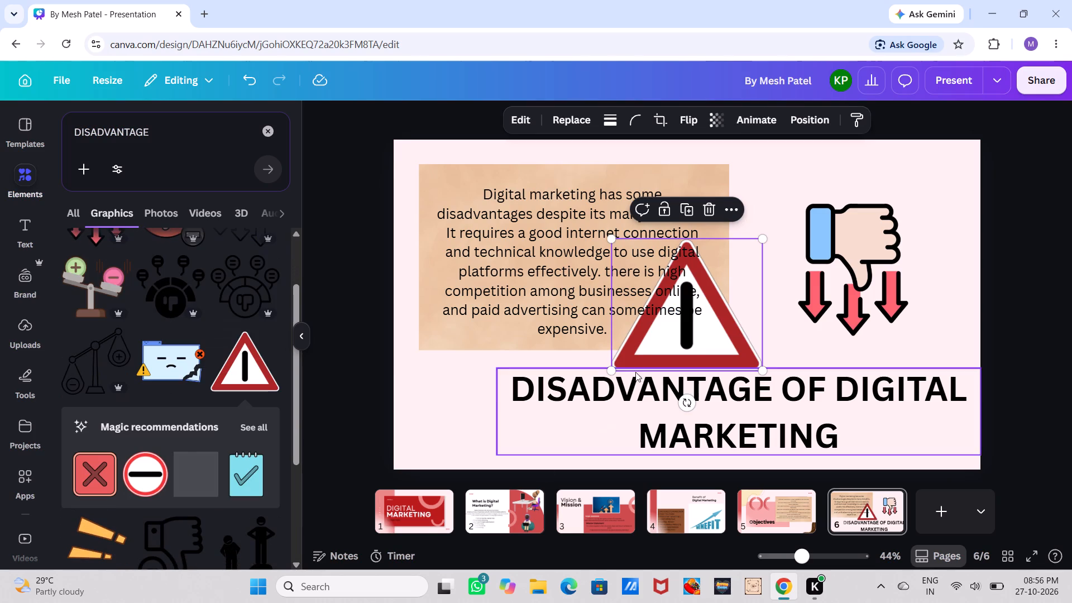
pyautogui.moveTo(643, 350); pyautogui.dragTo(432, 461)
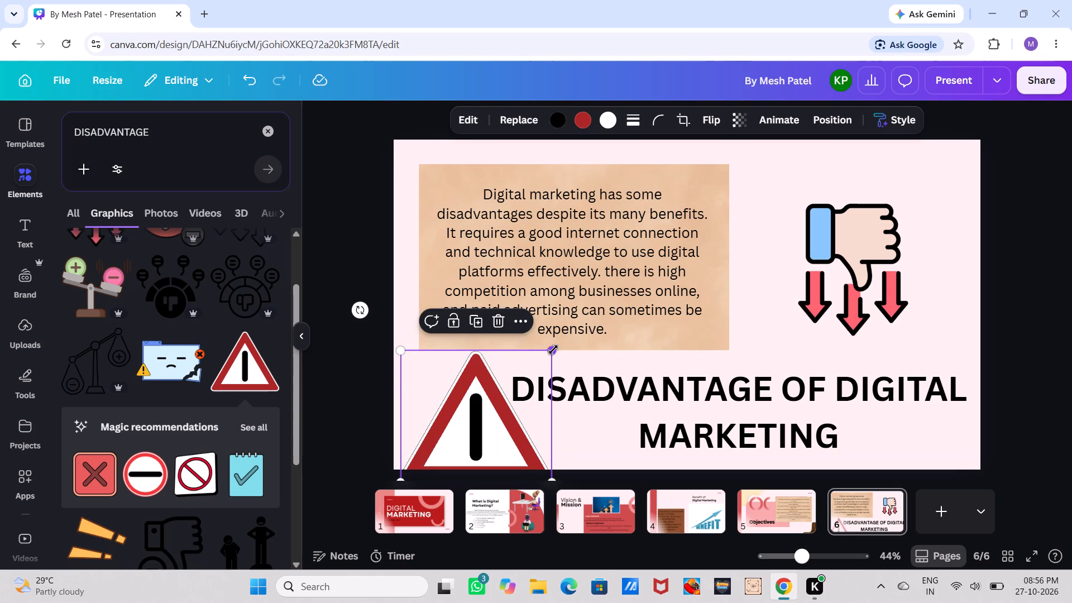
# Shrink the warning triangle and place it beside the "DISADVANTAGE OF DIGITAL MARKETING" heading, just below the beige rectangle's left end.
pyautogui.moveTo(553, 350); pyautogui.dragTo(487, 386)
pyautogui.moveTo(465, 415); pyautogui.dragTo(465, 379)
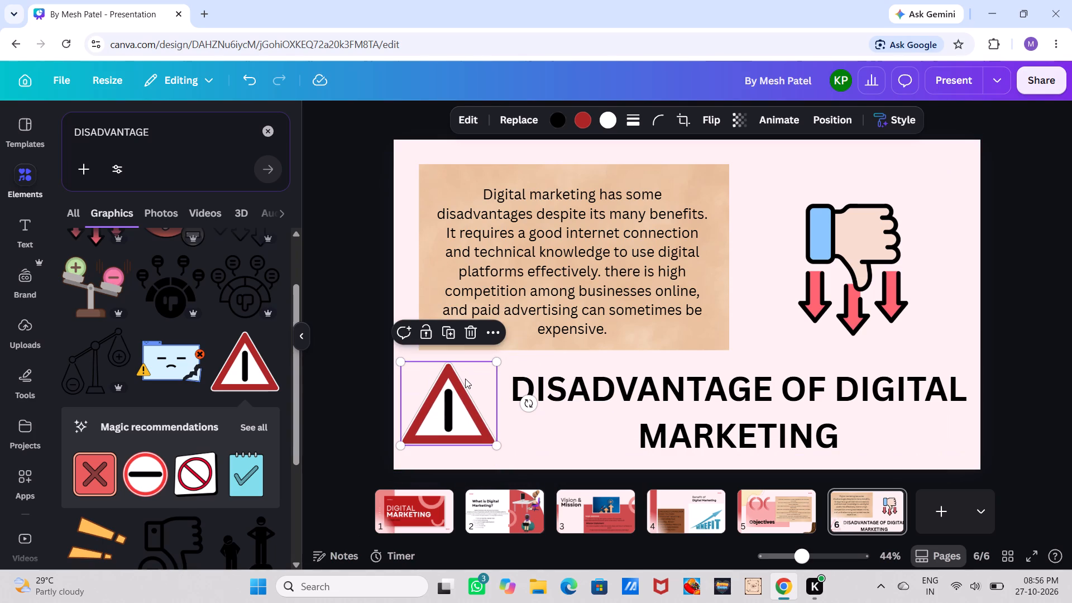
pyautogui.moveTo(494, 438); pyautogui.dragTo(456, 401)
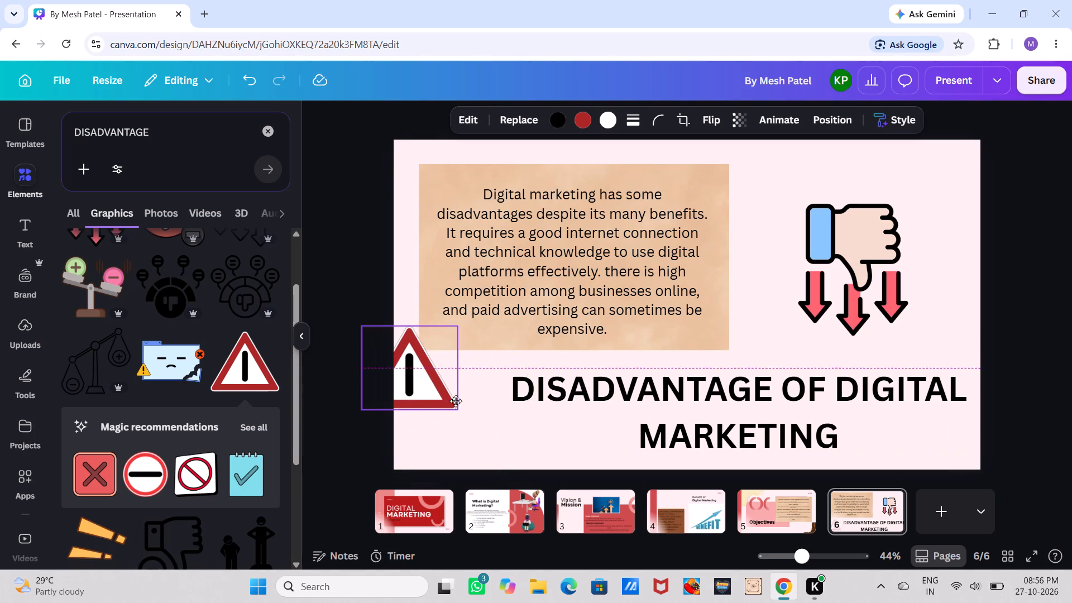
pyautogui.moveTo(456, 401); pyautogui.dragTo(493, 427)
pyautogui.moveTo(492, 433); pyautogui.dragTo(482, 424)
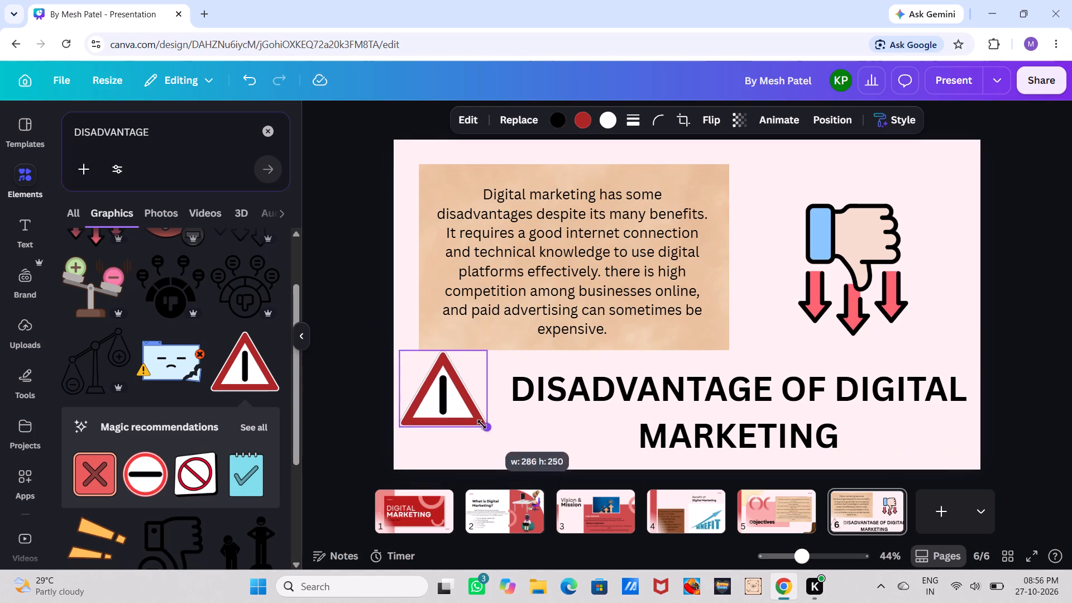
pyautogui.moveTo(482, 424); pyautogui.dragTo(467, 407)
pyautogui.moveTo(452, 399); pyautogui.dragTo(468, 416)
pyautogui.click(352, 434)
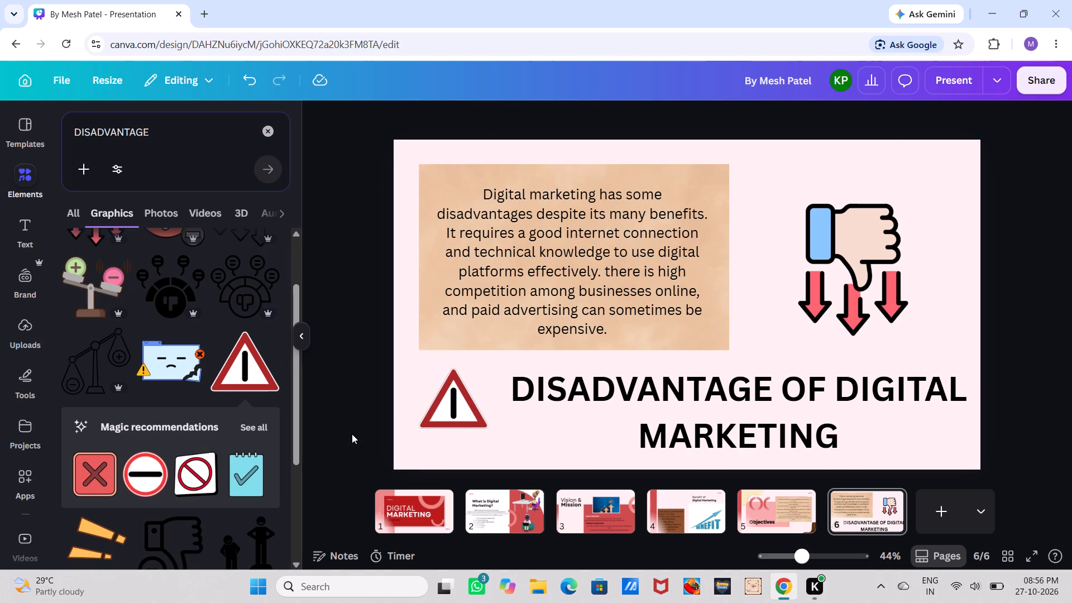
pyautogui.click(352, 434)
# Add a blank seventh slide after the disadvantages slide.
pyautogui.click(939, 499)
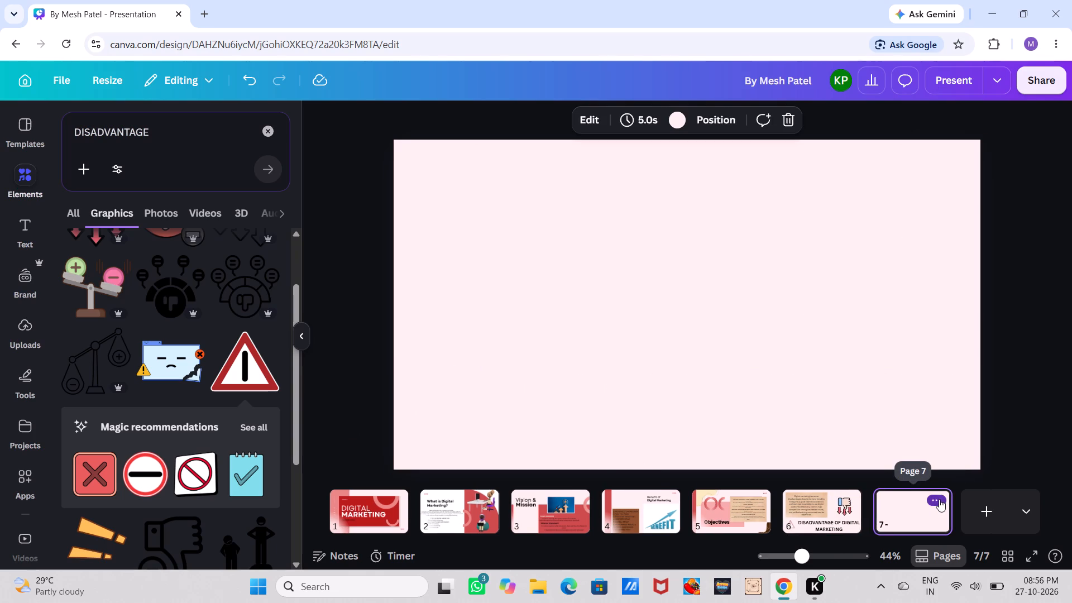
# Search the graphics for "brown background" and insert the plain medium-brown textured square on the seventh slide.
pyautogui.click(9, 240)
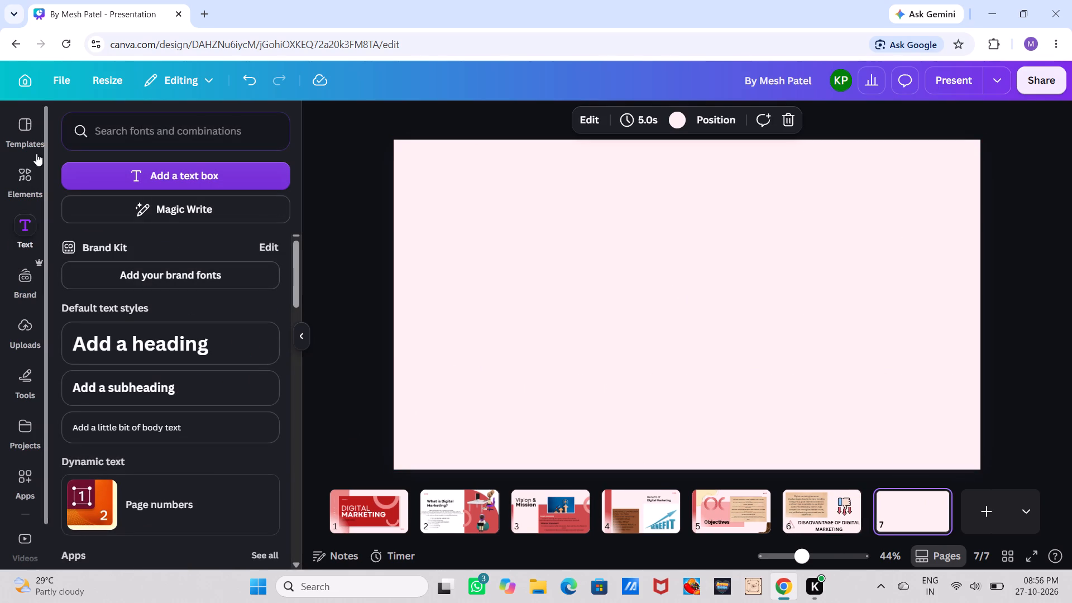
pyautogui.click(18, 165)
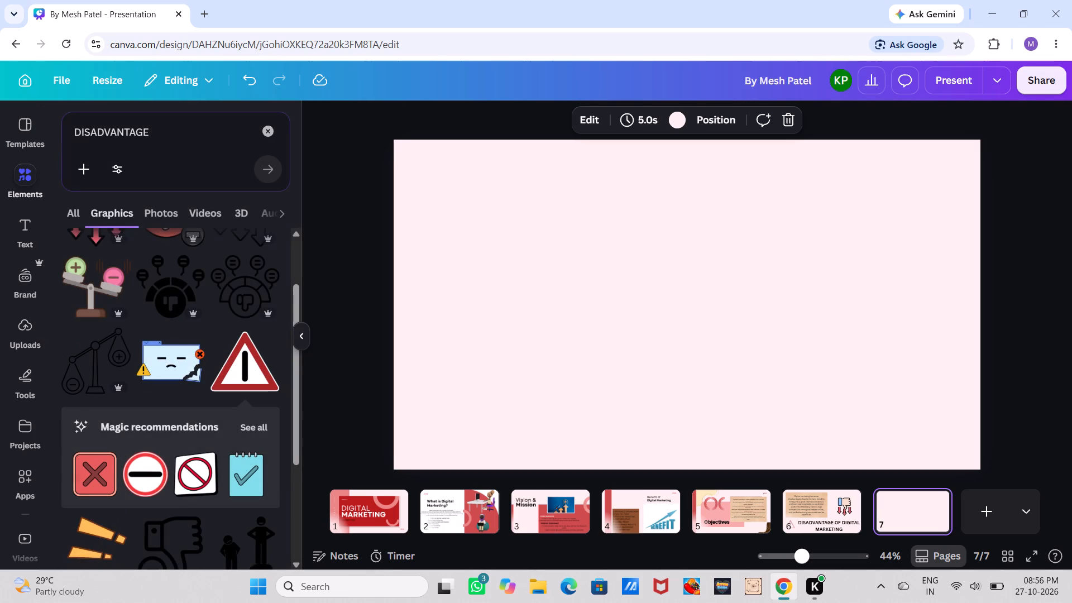
pyautogui.click(154, 129)
pyautogui.press('BackSpace')
pyautogui.press('BackSpace')
pyautogui.press('BackSpace')
pyautogui.press('BackSpace')
pyautogui.press('BackSpace')
pyautogui.press('BackSpace')
pyautogui.press('BackSpace')
pyautogui.press('BackSpace')
pyautogui.press('BackSpace')
pyautogui.press('BackSpace')
pyautogui.press('BackSpace')
pyautogui.press('BackSpace')
pyautogui.press('BackSpace')
pyautogui.press('BackSpace')
pyautogui.press('BackSpace')
pyautogui.press('BackSpace')
pyautogui.press('BackSpace')
pyautogui.press('BackSpace')
pyautogui.press('BackSpace')
pyautogui.press('BackSpace')
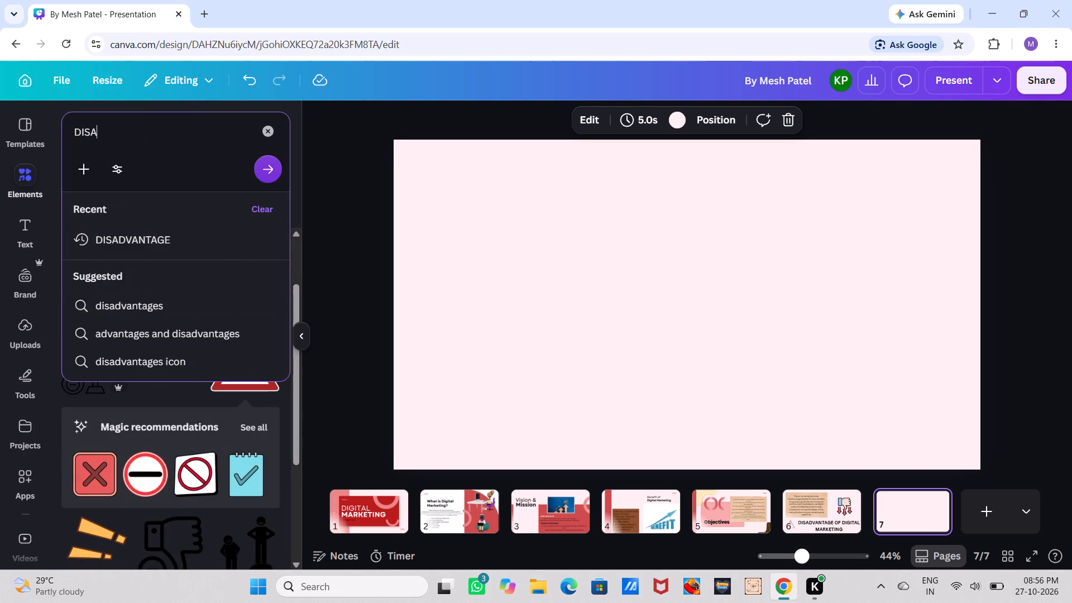
pyautogui.write('brown')
pyautogui.press('space')
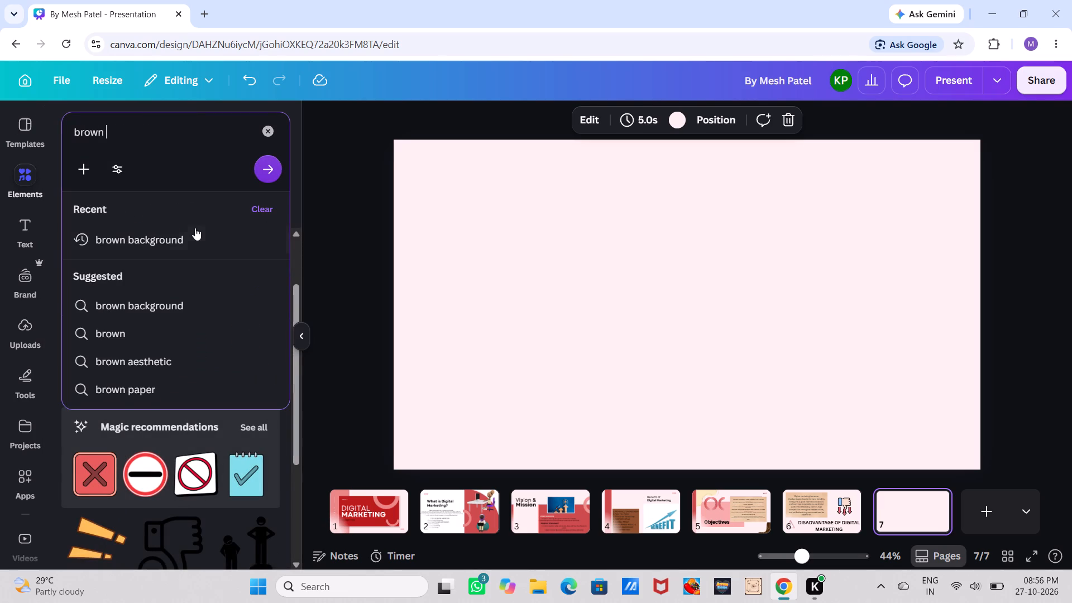
pyautogui.click(195, 228)
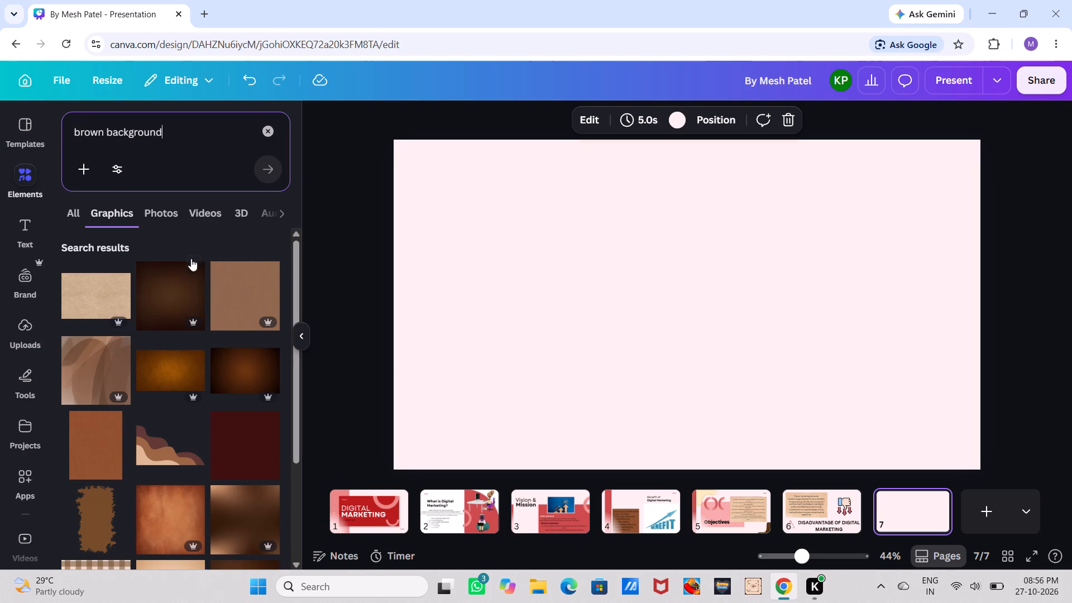
pyautogui.click(226, 271)
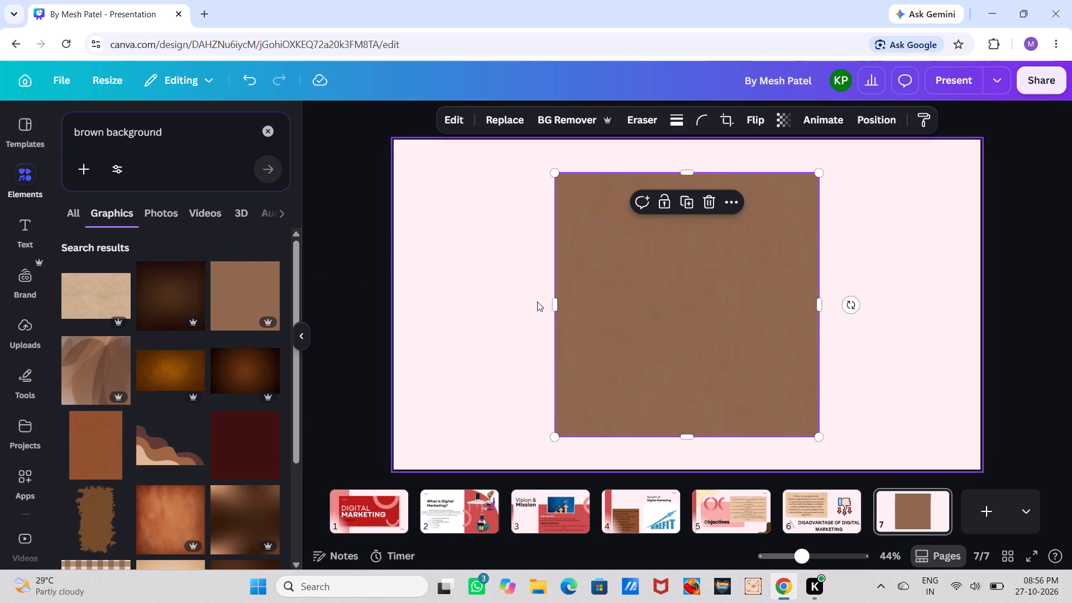
# Stretch the brown square sideways into a rectangle about 1,761 wide, leaving narrow pink margins at both slide edges.
pyautogui.moveTo(556, 303); pyautogui.dragTo(449, 308)
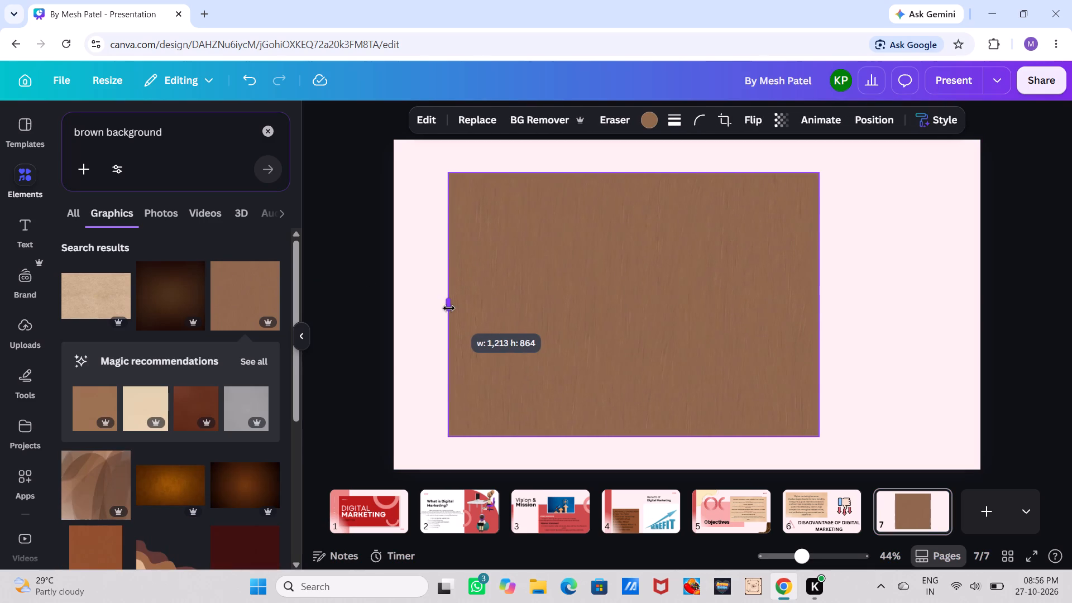
pyautogui.moveTo(449, 308); pyautogui.dragTo(422, 313)
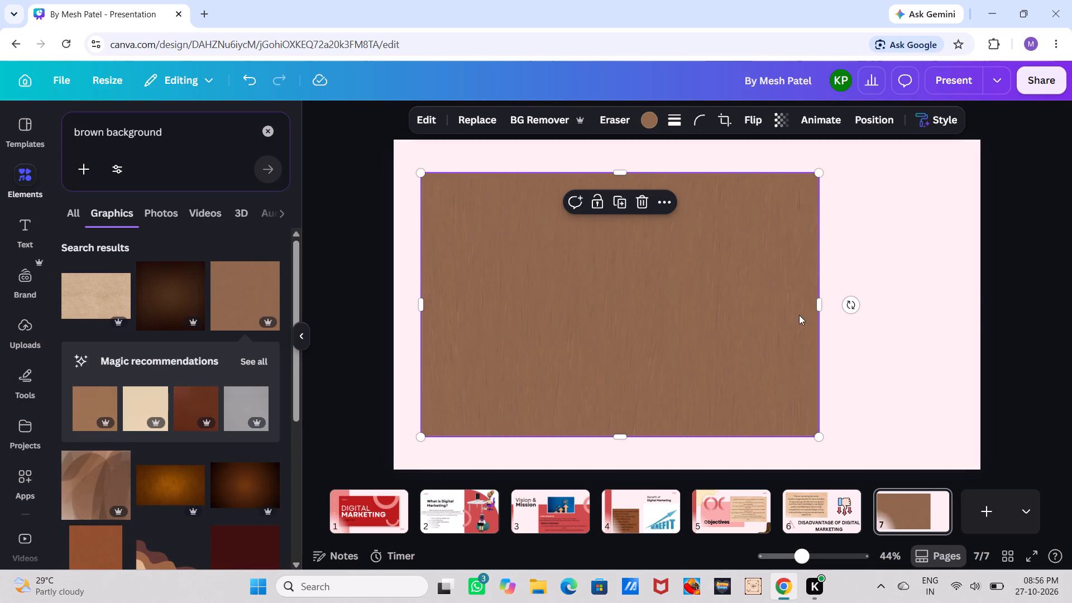
pyautogui.moveTo(817, 303); pyautogui.dragTo(860, 309)
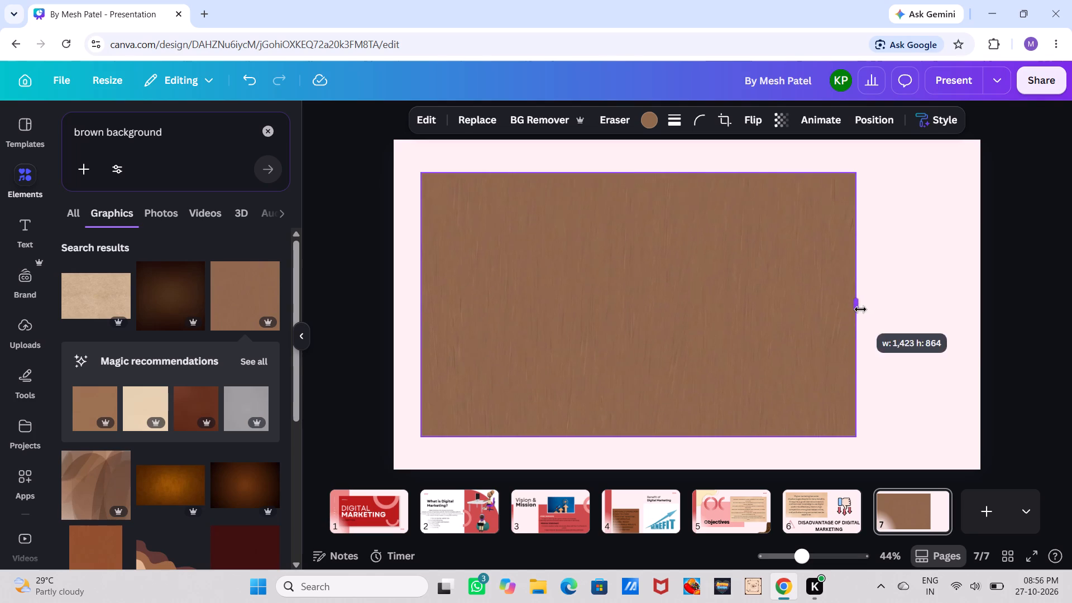
pyautogui.moveTo(860, 309); pyautogui.dragTo(961, 334)
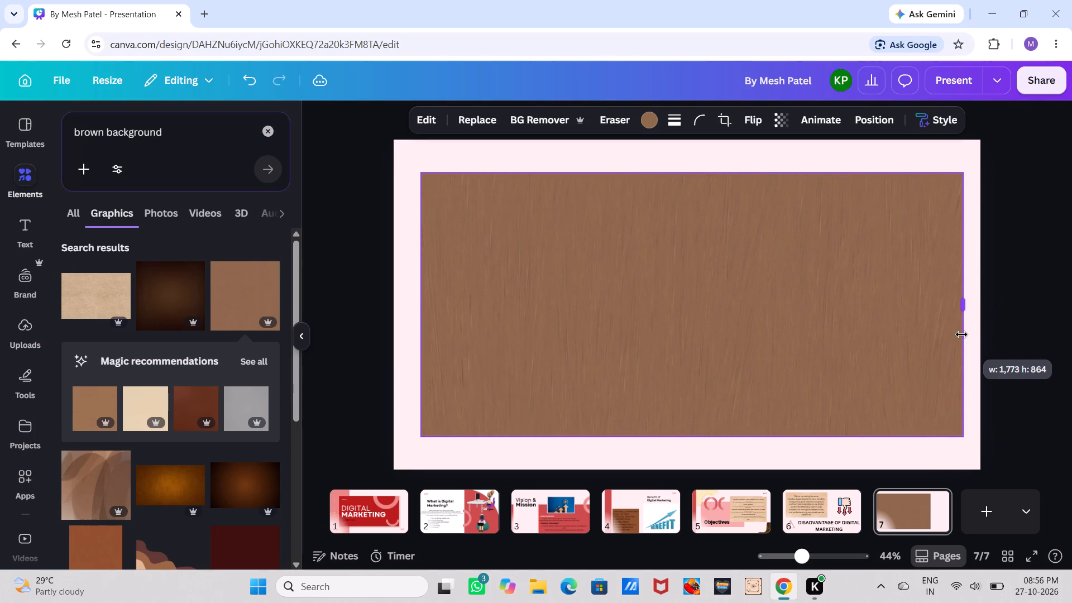
pyautogui.moveTo(961, 334); pyautogui.dragTo(958, 335)
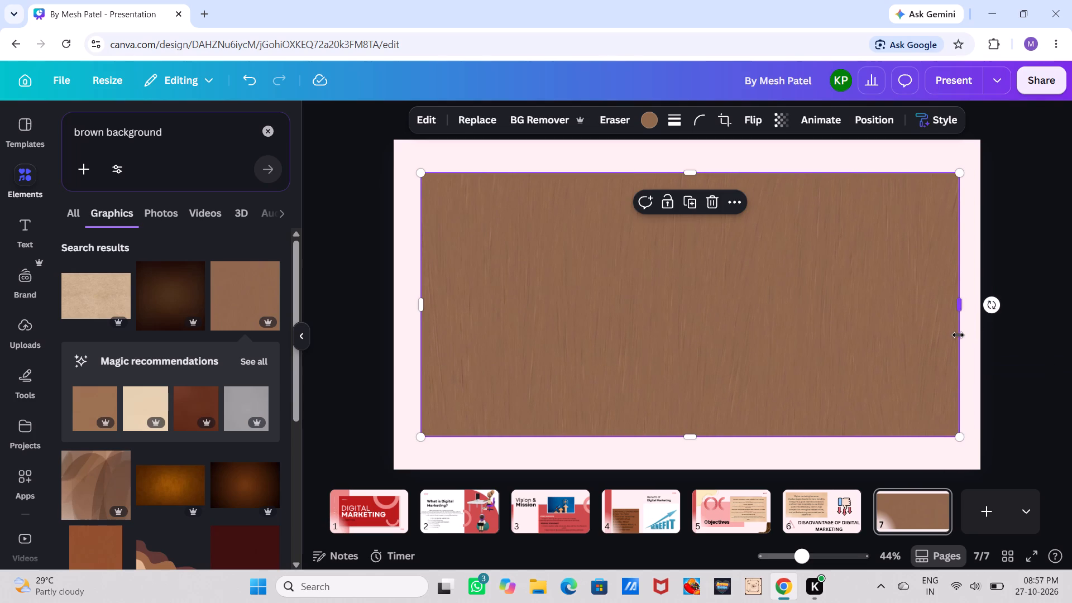
# Add a heading reading "CONCLUSION" to the seventh slide.
pyautogui.click(38, 243)
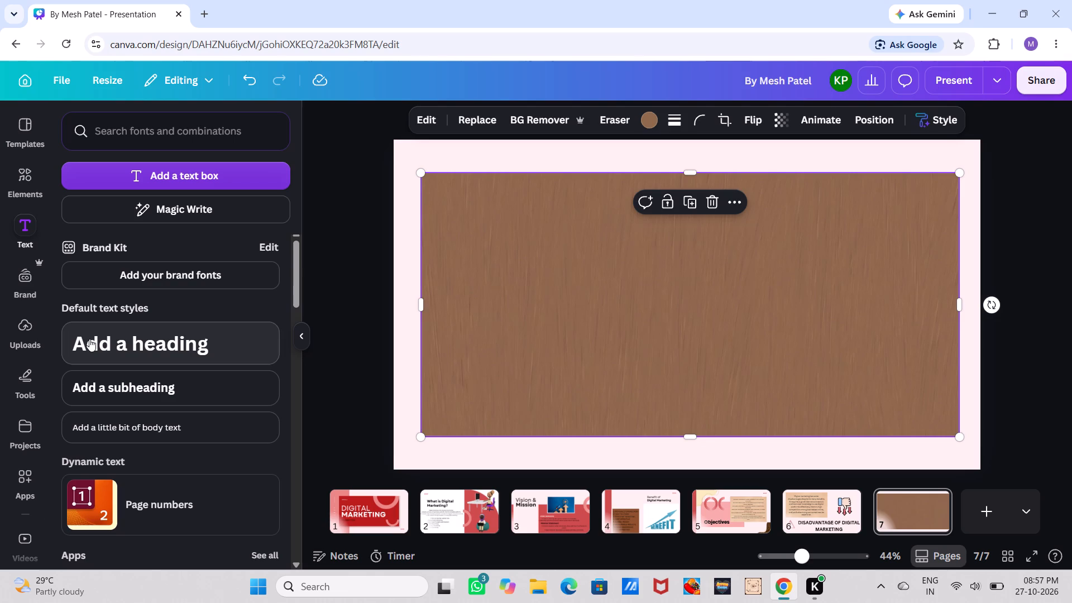
pyautogui.click(89, 339)
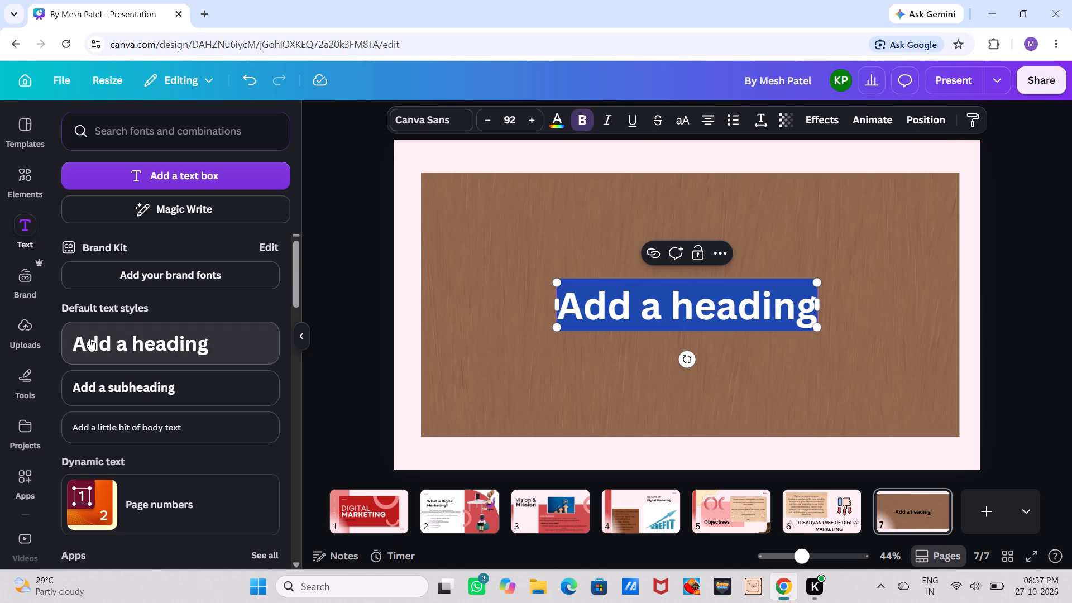
pyautogui.press('BackSpace')
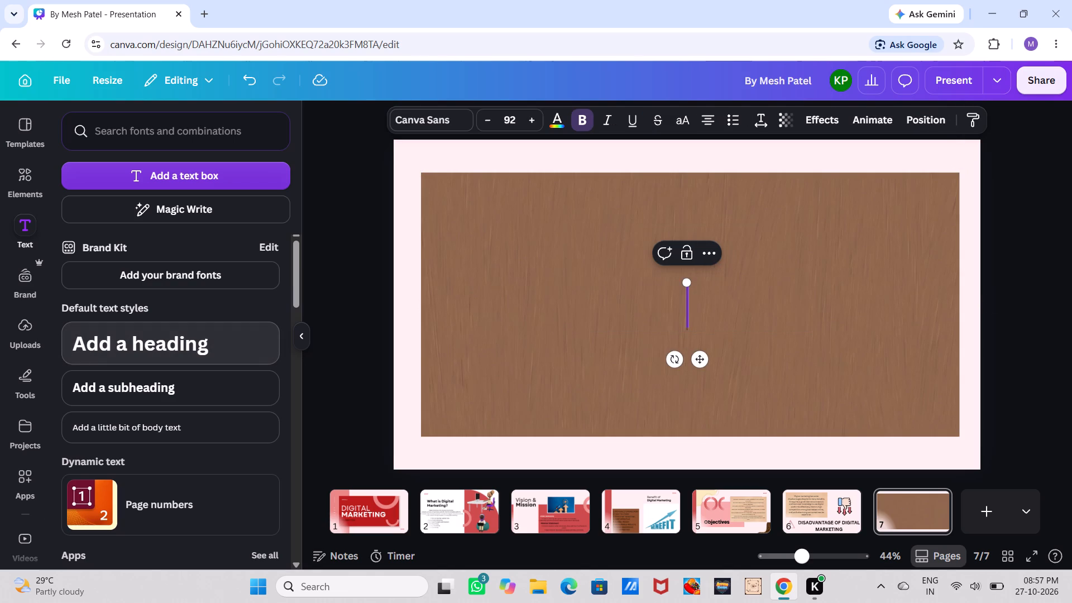
pyautogui.write('CONCLUSION')
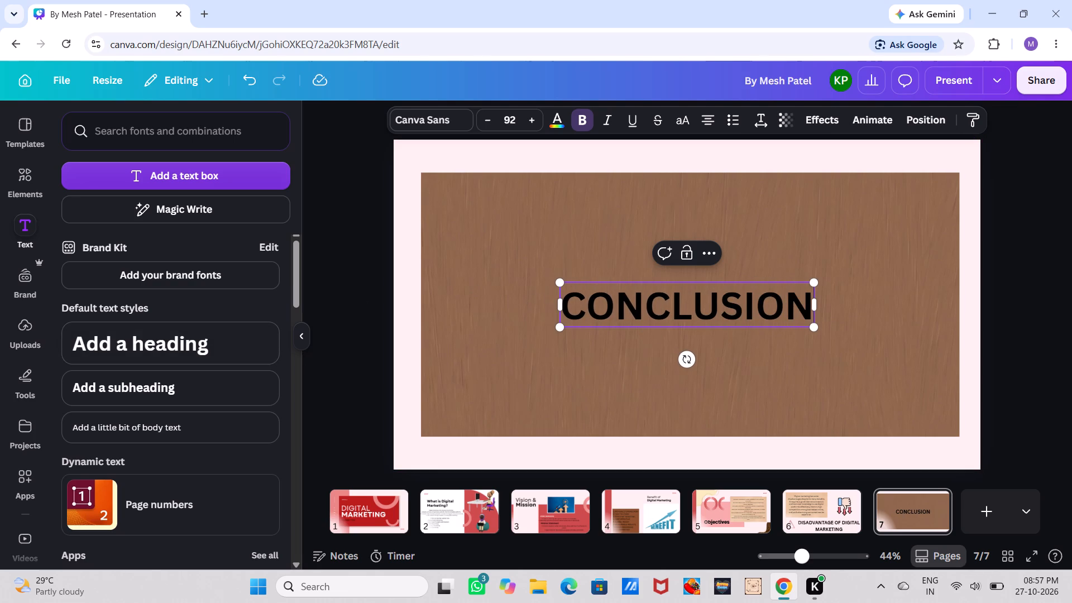
# Move the "CONCLUSION" heading into the pink margin above the brown rectangle and shrink its text to about size 78.7.
pyautogui.moveTo(627, 300); pyautogui.dragTo(625, 257)
pyautogui.click(601, 333)
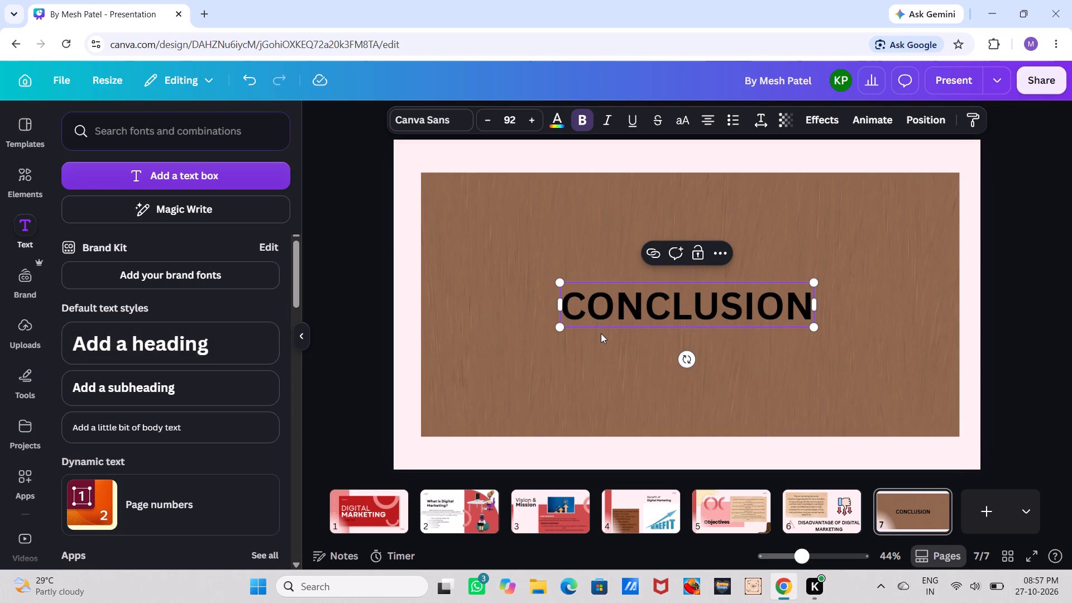
pyautogui.moveTo(628, 331); pyautogui.dragTo(620, 165)
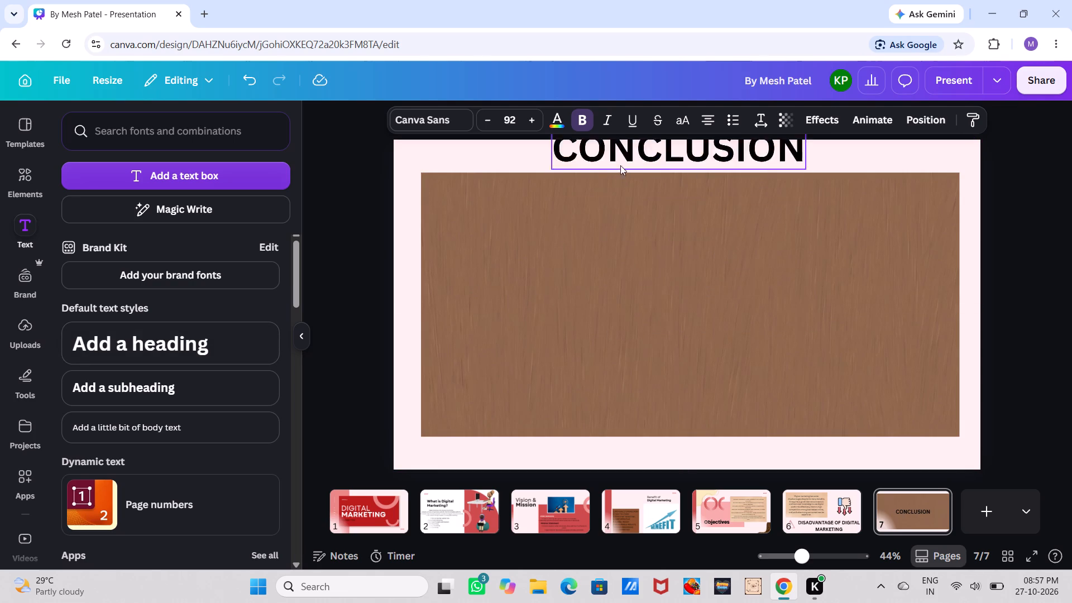
pyautogui.moveTo(620, 165); pyautogui.dragTo(618, 183)
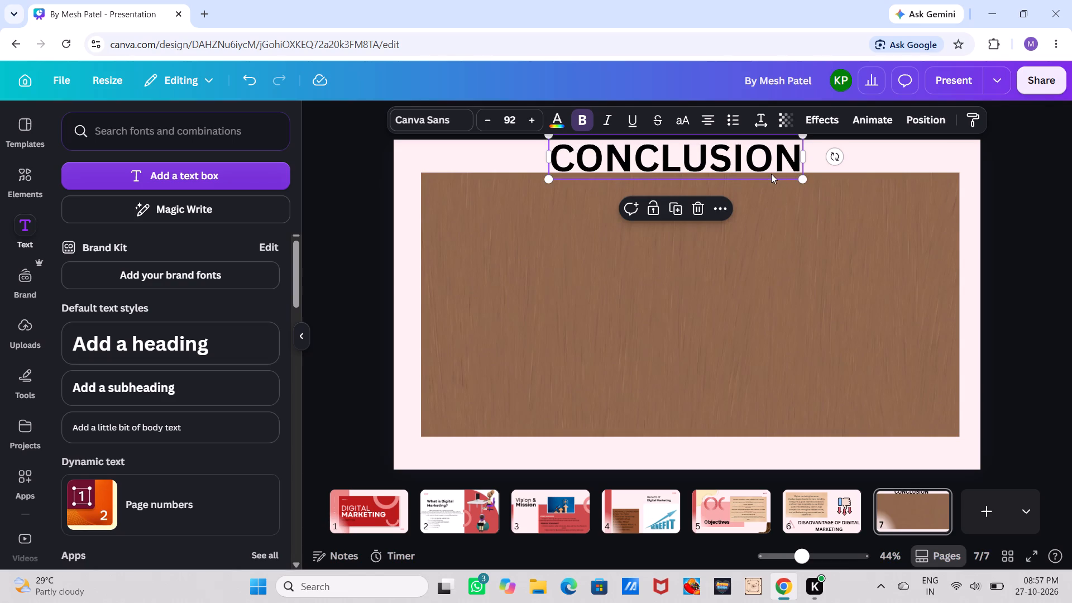
pyautogui.moveTo(803, 179); pyautogui.dragTo(778, 173)
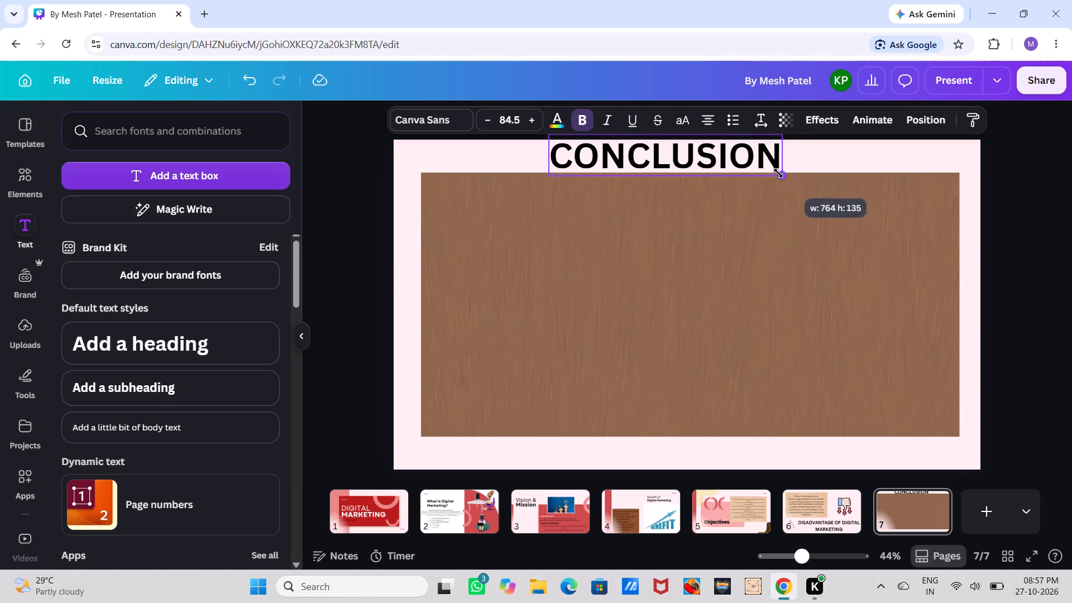
pyautogui.moveTo(778, 173); pyautogui.dragTo(769, 173)
pyautogui.moveTo(737, 160); pyautogui.dragTo(749, 137)
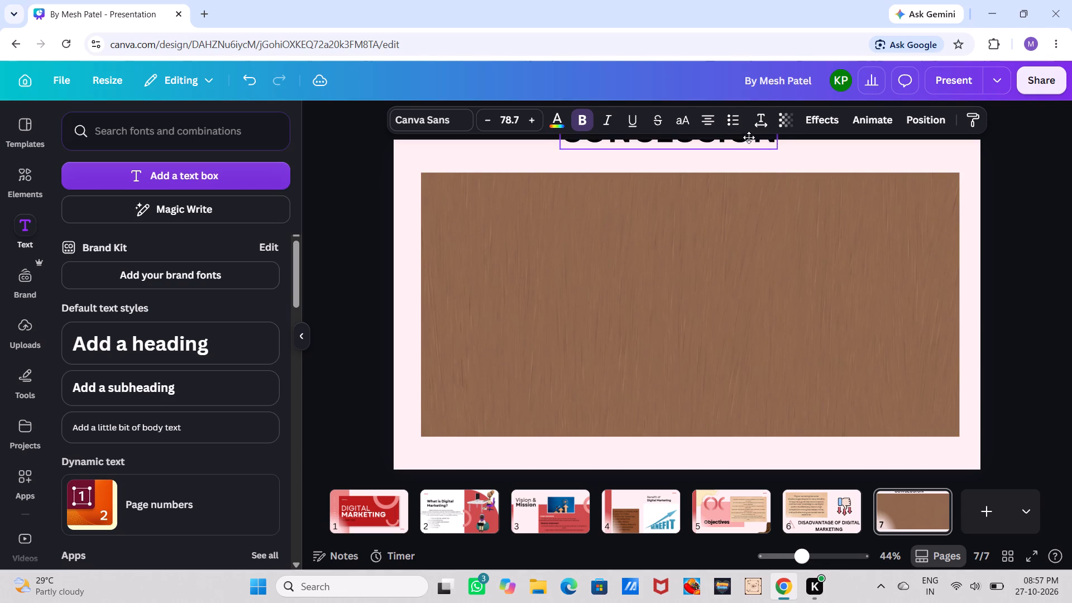
pyautogui.moveTo(749, 137); pyautogui.dragTo(753, 156)
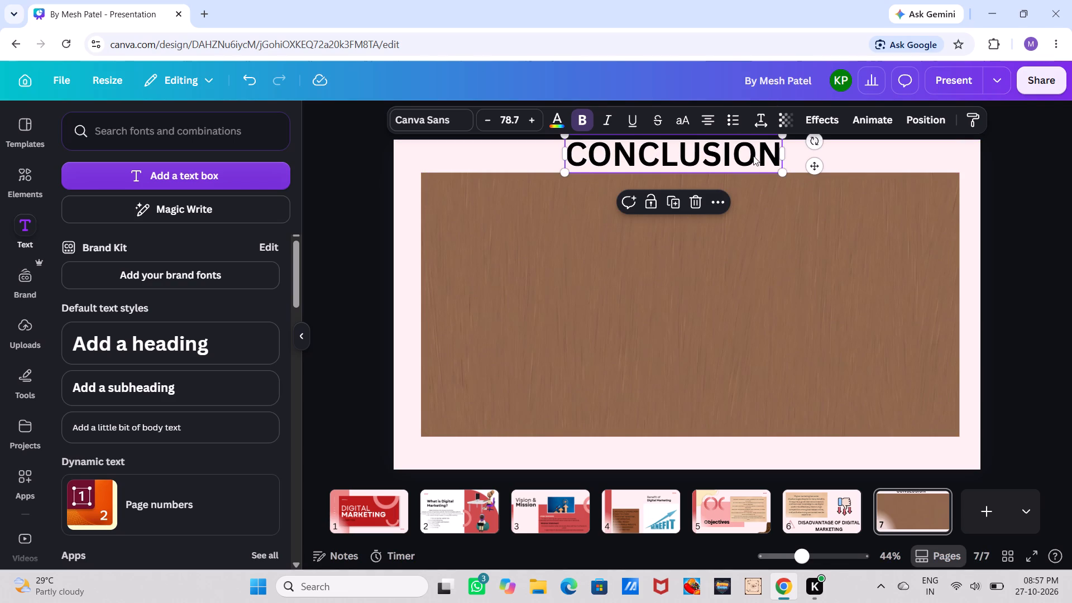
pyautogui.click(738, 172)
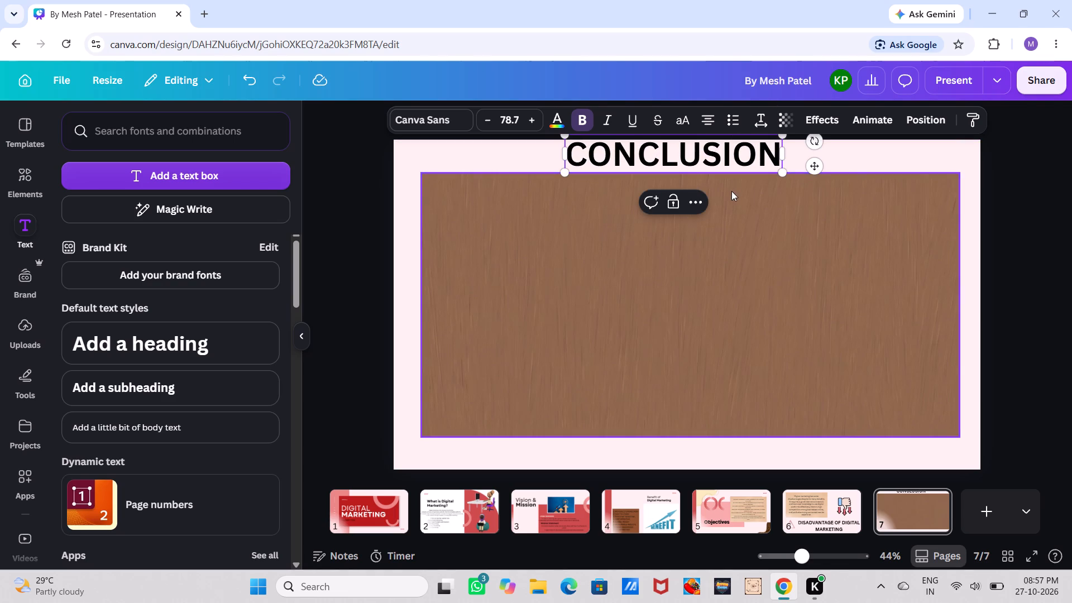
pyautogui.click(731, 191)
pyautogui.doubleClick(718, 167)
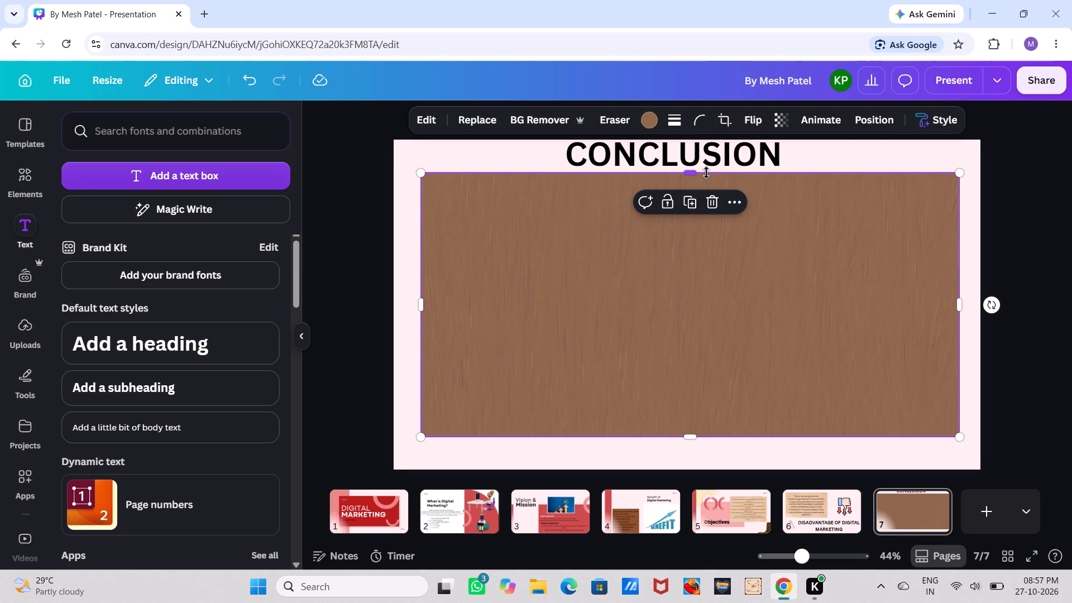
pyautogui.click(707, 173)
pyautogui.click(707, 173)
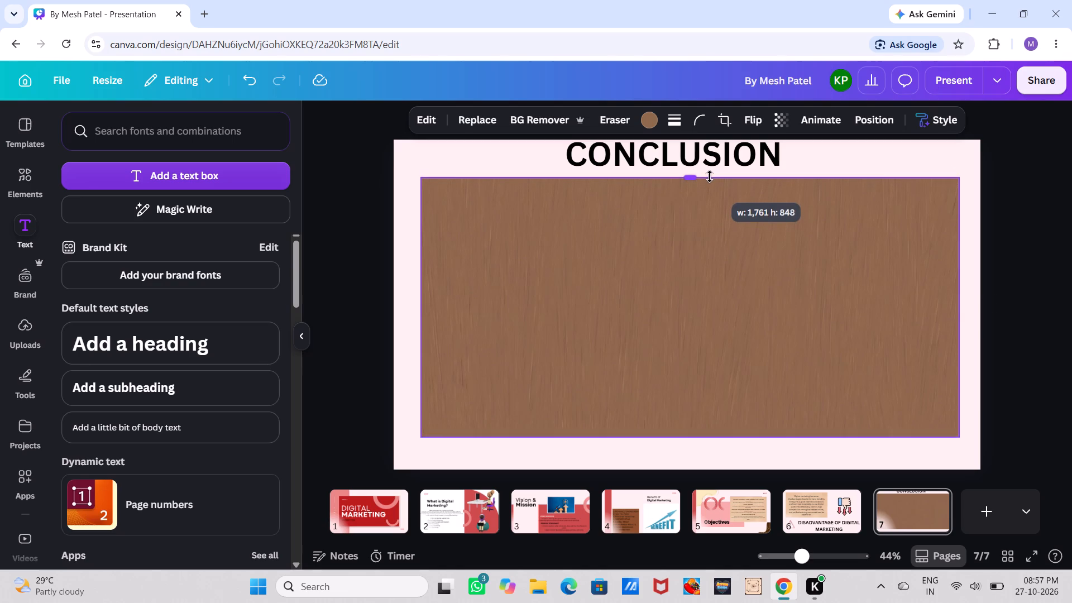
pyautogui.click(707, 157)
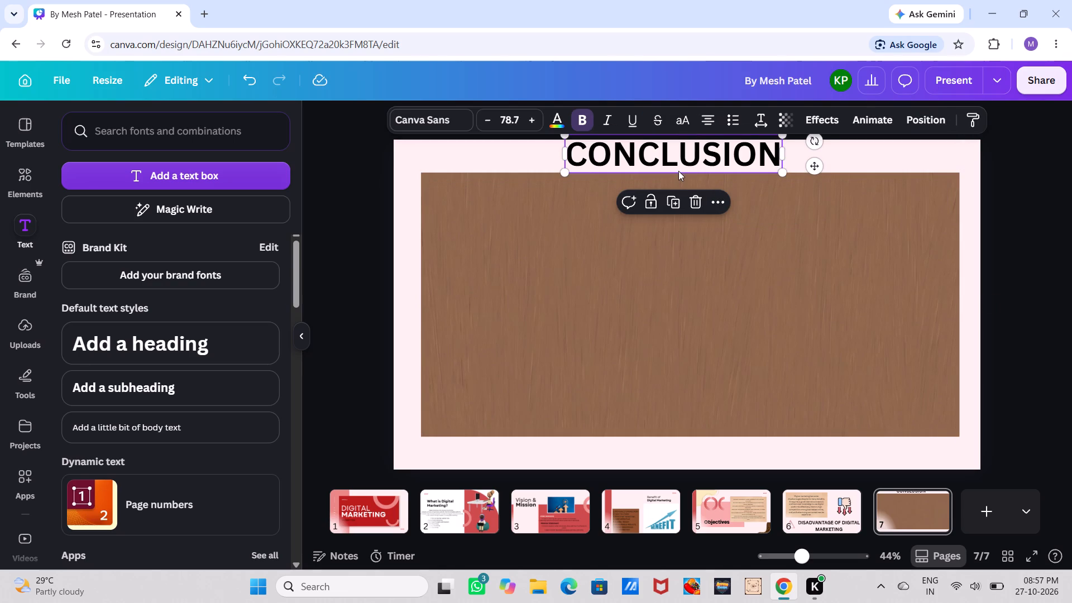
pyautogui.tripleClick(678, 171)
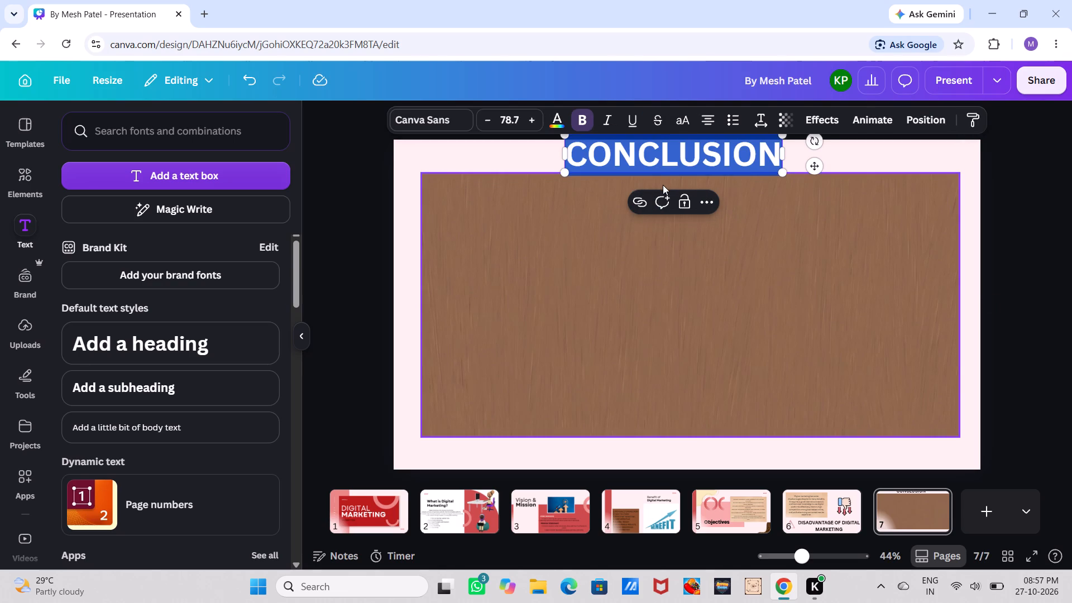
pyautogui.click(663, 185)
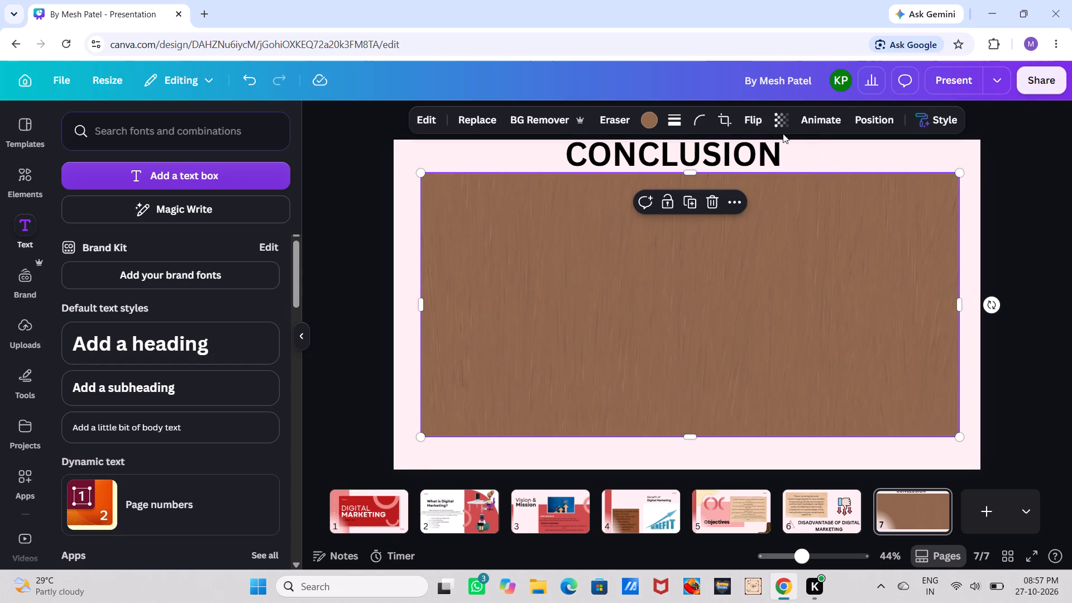
# Shrink the "CONCLUSION" heading to about size 74 so it fits above the brown rectangle.
pyautogui.click(759, 152)
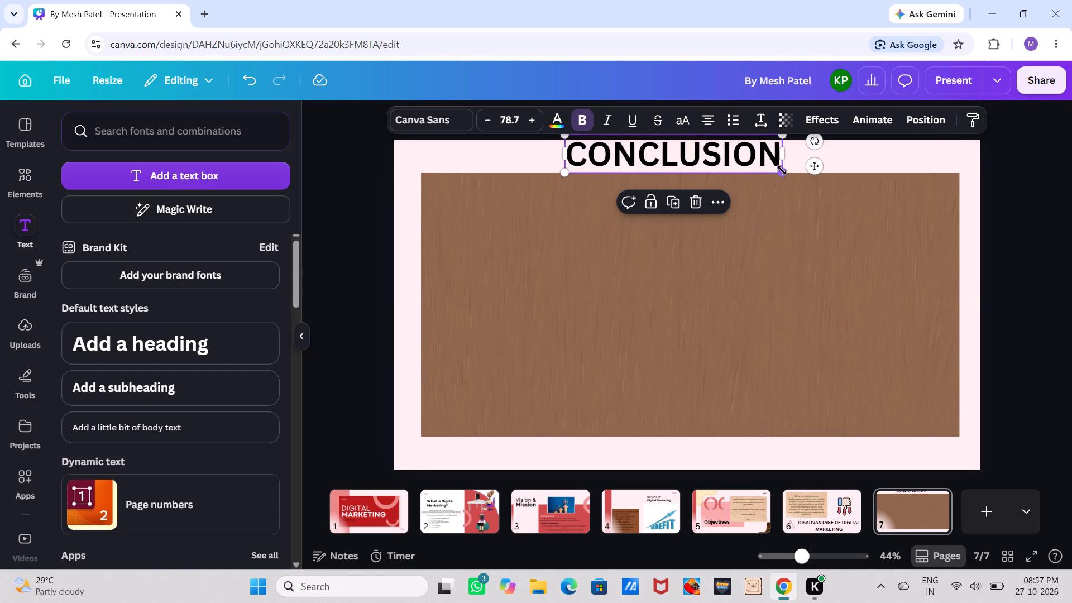
pyautogui.moveTo(783, 172); pyautogui.dragTo(769, 172)
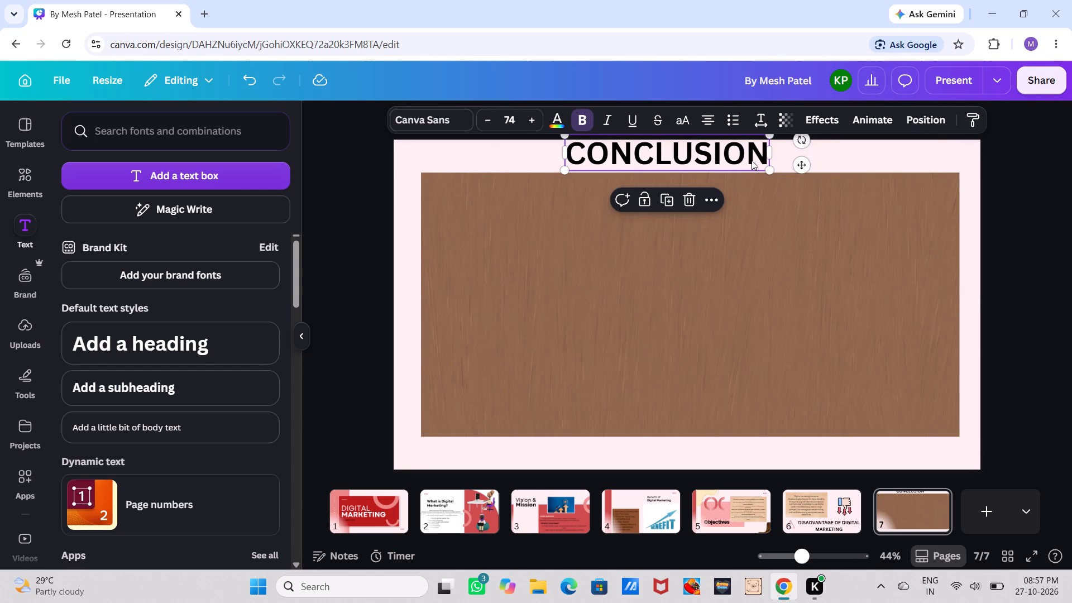
# Nudge the "CONCLUSION" heading slightly down so it sits directly against the top edge of the brown rectangle.
pyautogui.moveTo(751, 160); pyautogui.dragTo(755, 165)
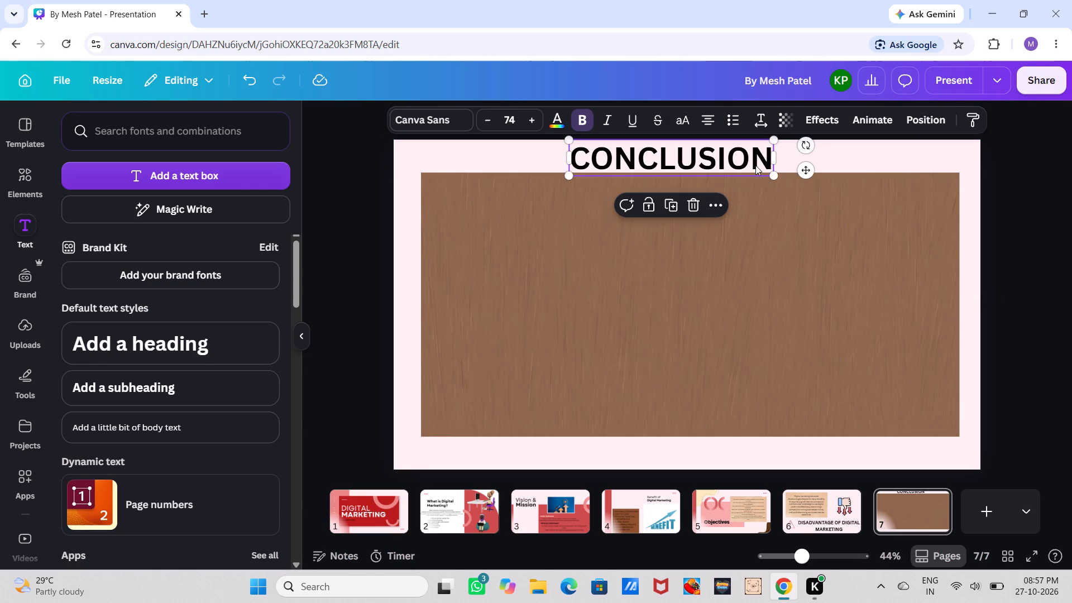
# Stretch the brown rectangle downward and slightly wider on its left side, to about 1,780 wide by 923 high.
pyautogui.click(569, 434)
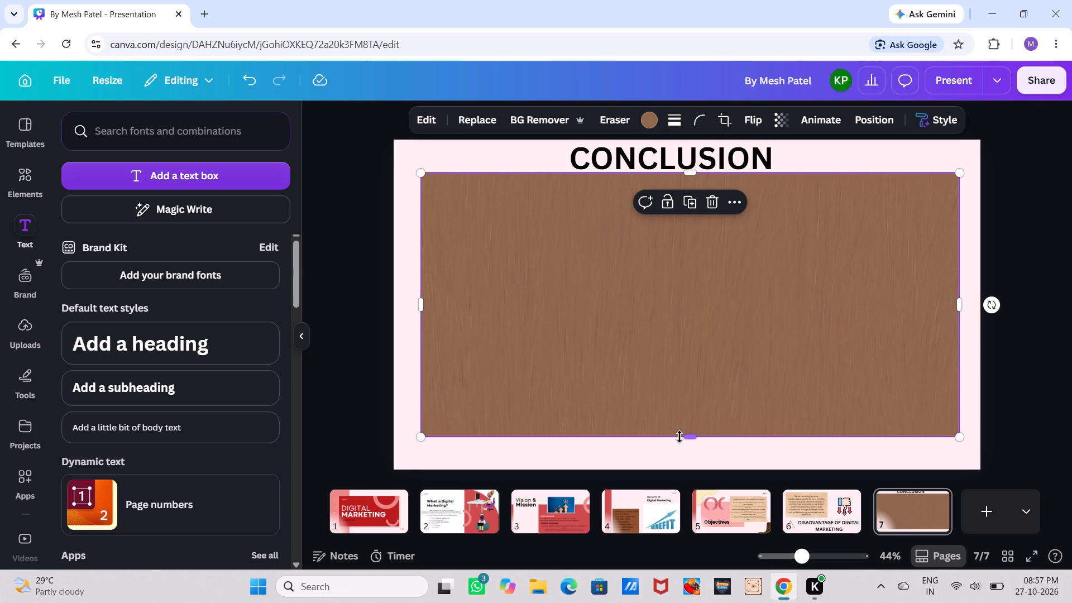
pyautogui.moveTo(692, 439); pyautogui.dragTo(692, 457)
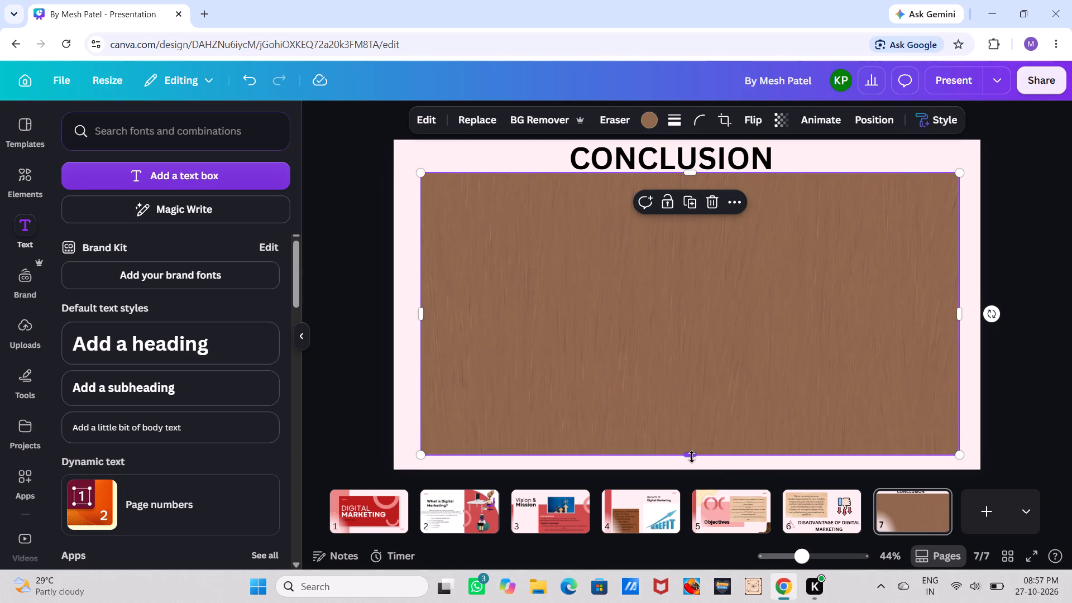
pyautogui.moveTo(422, 314); pyautogui.dragTo(415, 315)
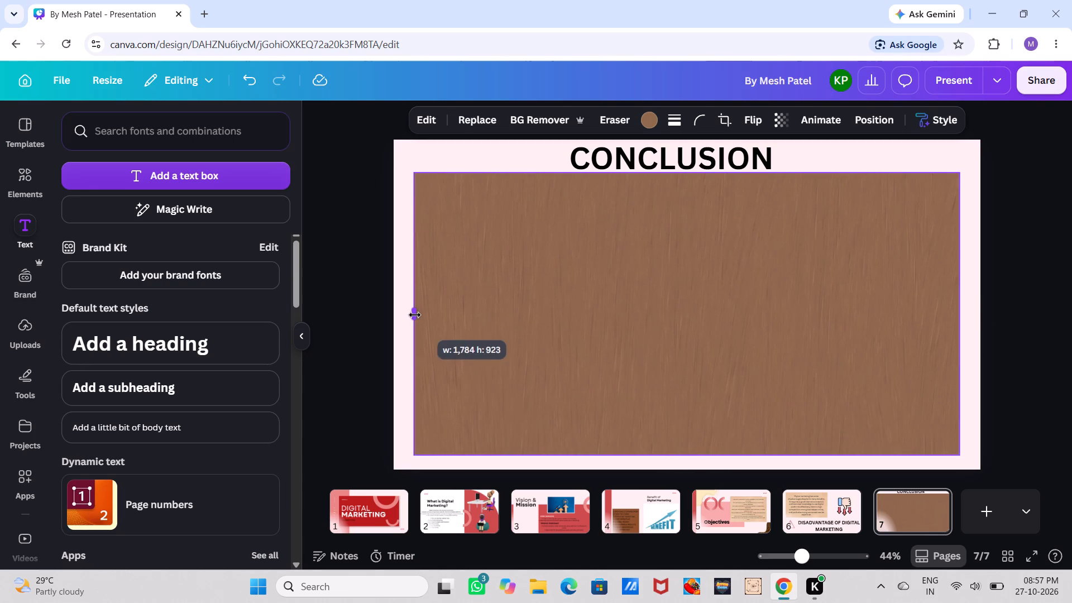
pyautogui.moveTo(415, 315); pyautogui.dragTo(416, 315)
pyautogui.click(357, 350)
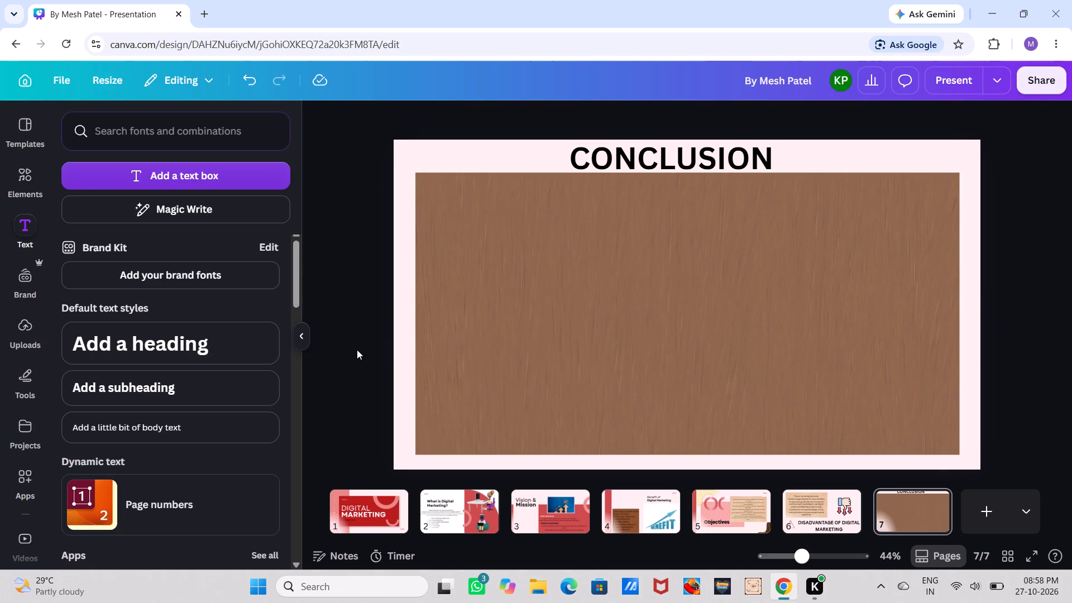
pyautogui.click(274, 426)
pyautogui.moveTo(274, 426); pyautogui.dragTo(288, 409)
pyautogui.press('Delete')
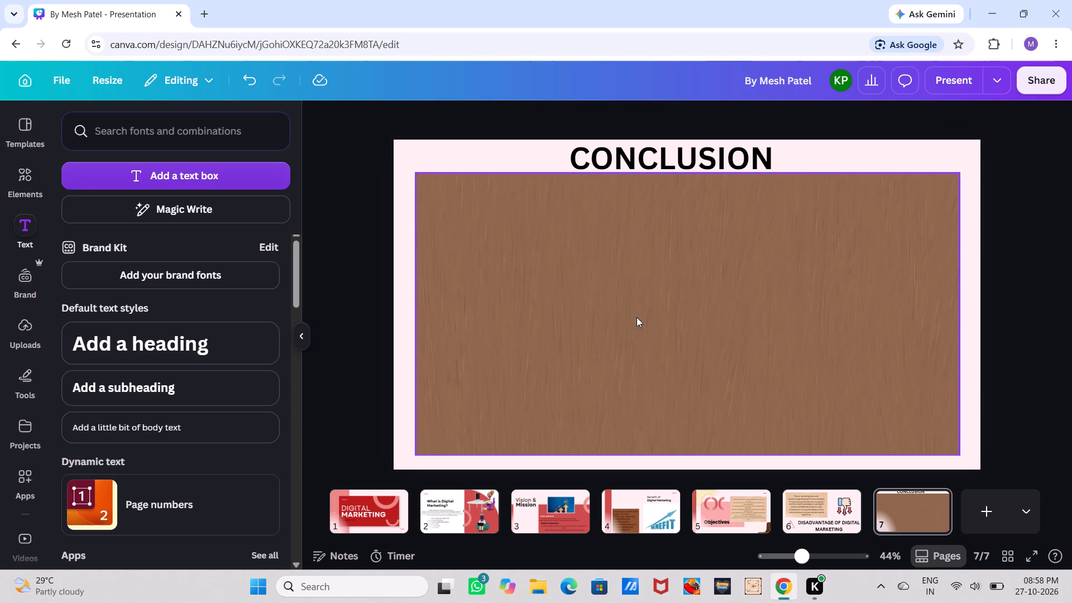
# Add body text over the brown rectangle beginning "In conclusion, digital marketing is an important part of modern business. It helps businesses promote their products".
pyautogui.click(655, 313)
pyautogui.click(254, 429)
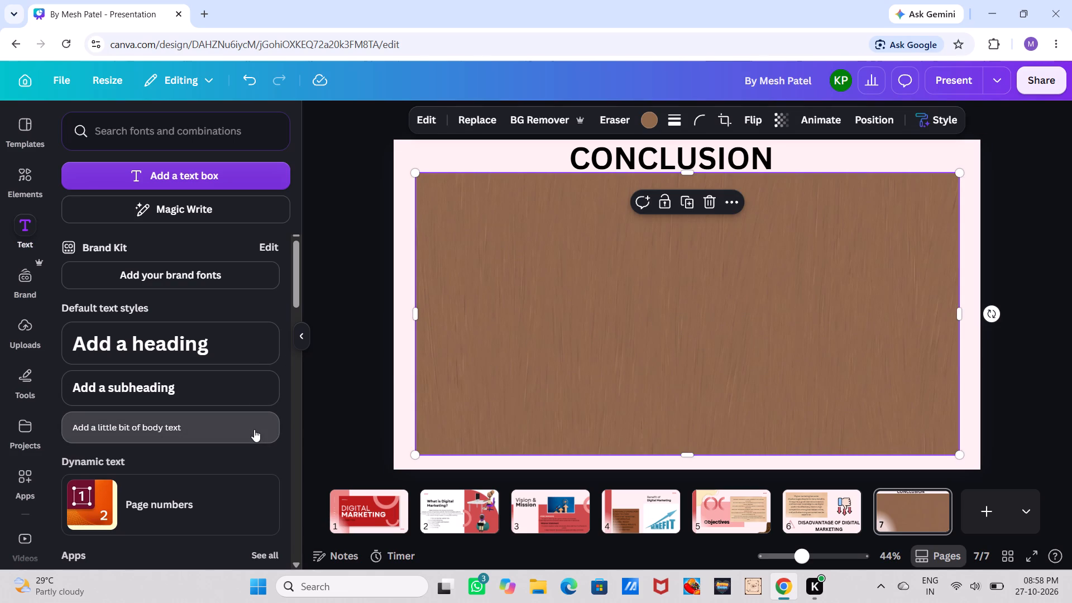
pyautogui.press('Return')
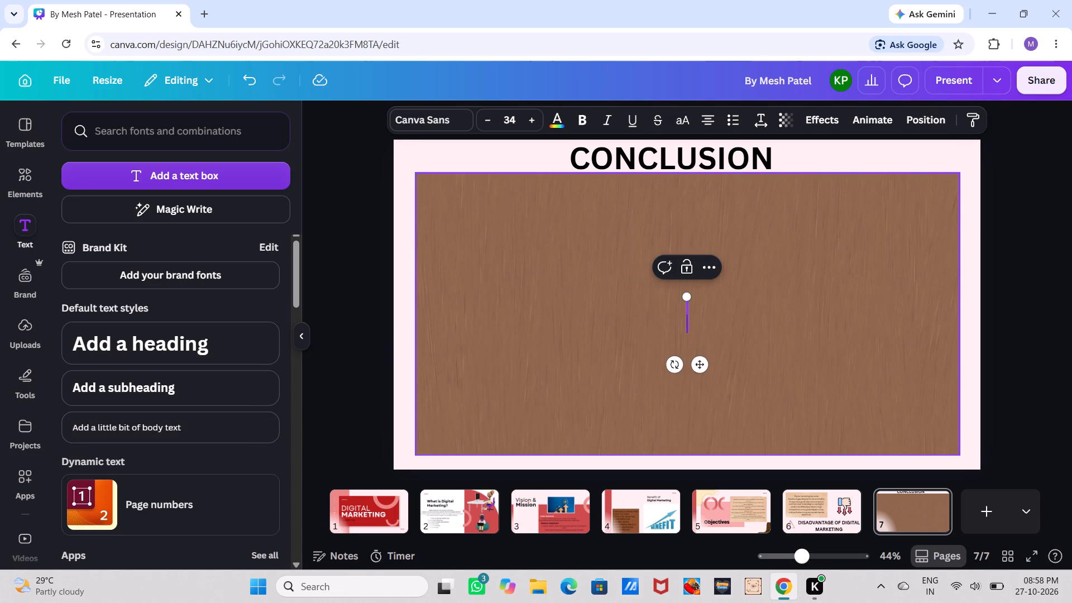
pyautogui.write('In conclusion')
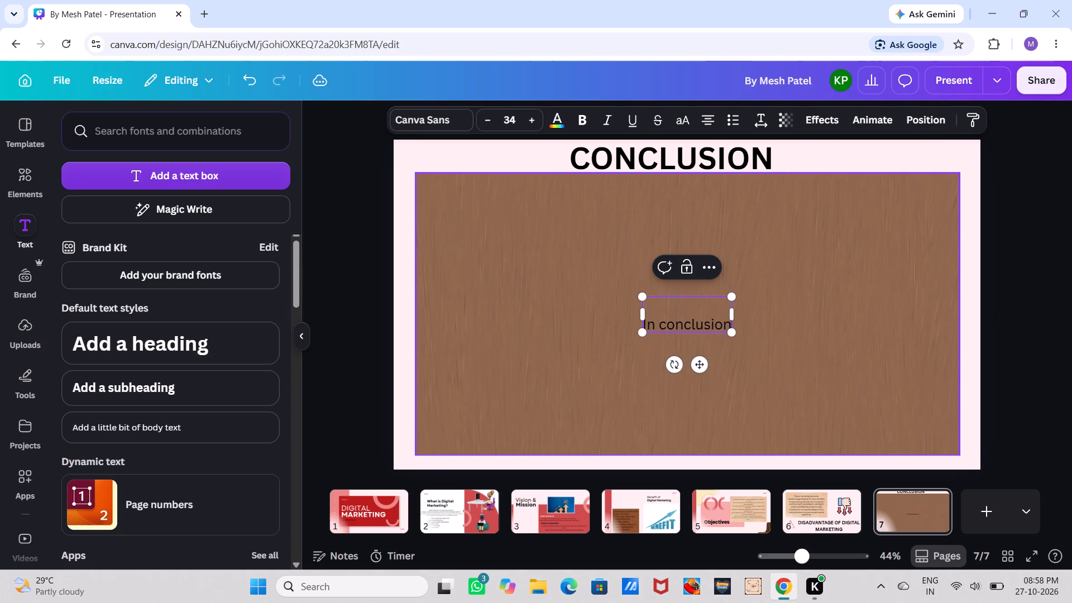
pyautogui.write(',')
pyautogui.press('space')
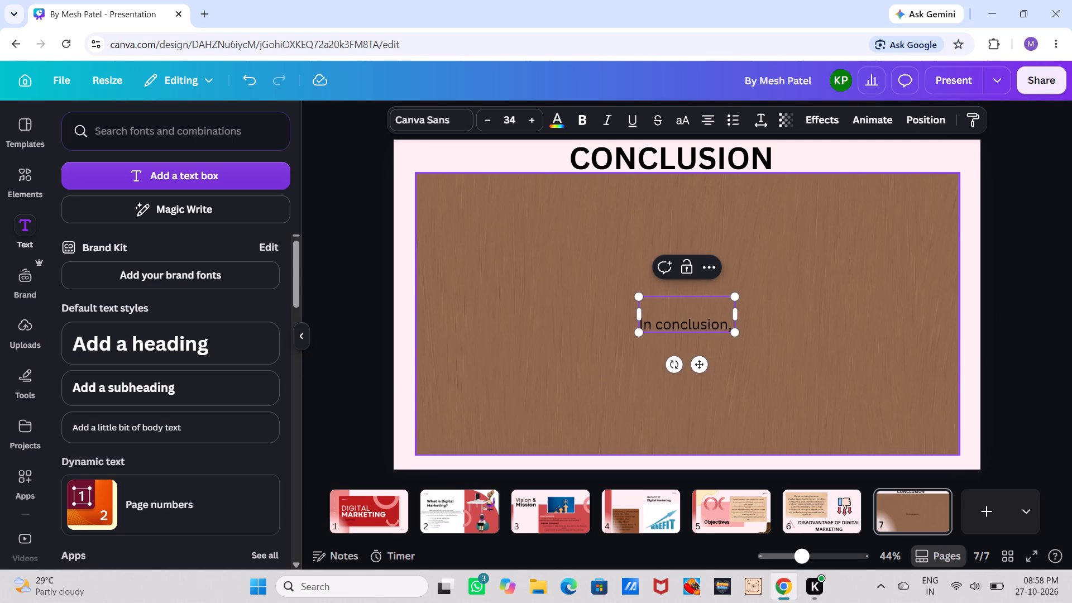
pyautogui.write('digital mar')
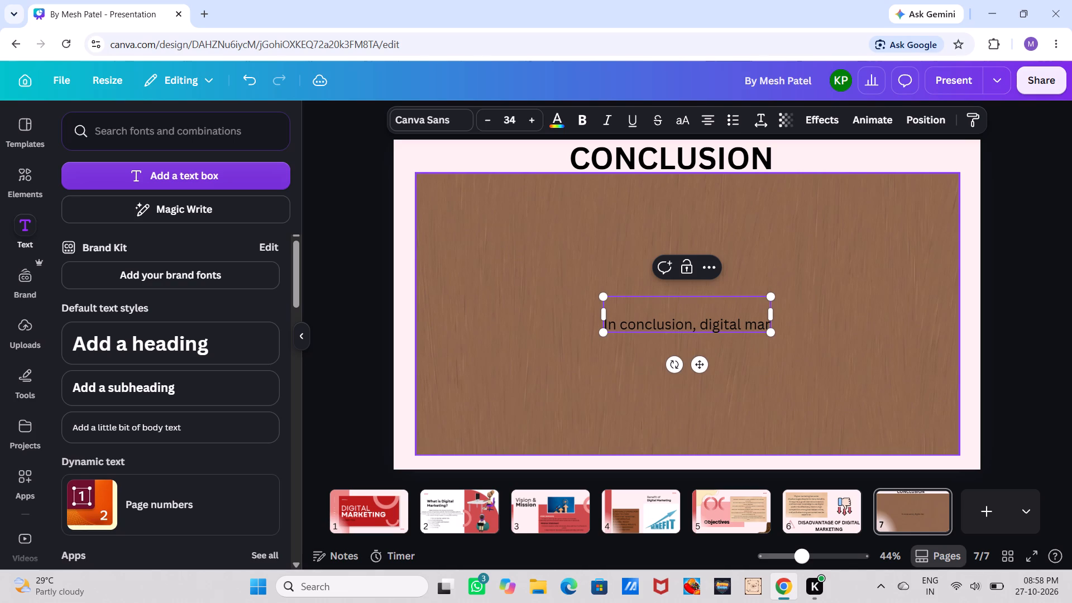
pyautogui.write('keting is an important part of')
pyautogui.press('space')
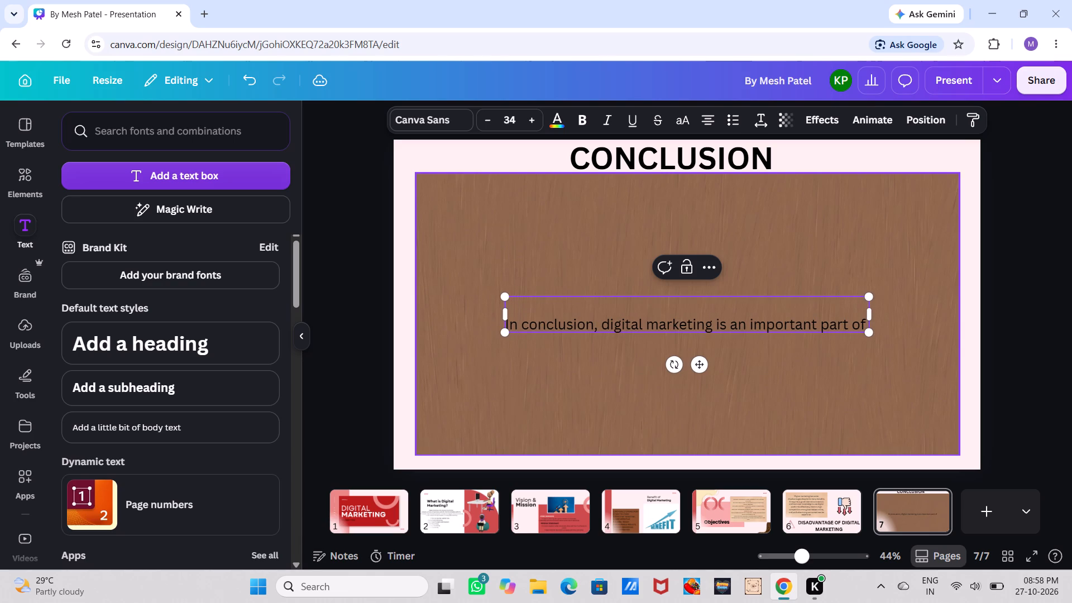
# Complete the first sentence of the conclusion body text with "modern business.".
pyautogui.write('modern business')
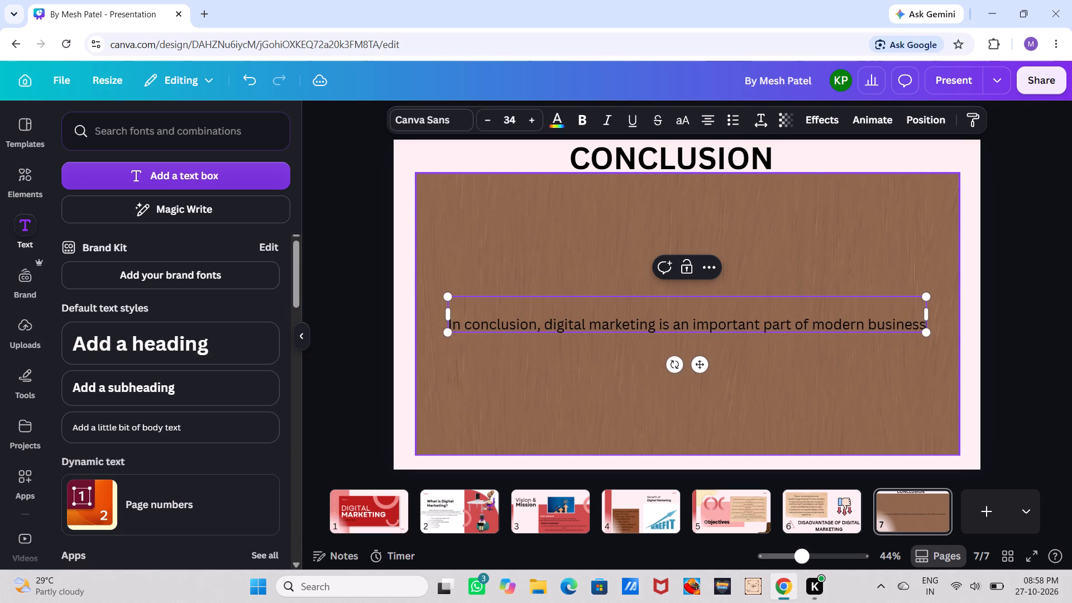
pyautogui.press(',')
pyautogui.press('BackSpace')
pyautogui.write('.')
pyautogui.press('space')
# Continue the conclusion text with "It helps" and, on a new line, "businesses promote their products", dismissing any notification that covers the slide.
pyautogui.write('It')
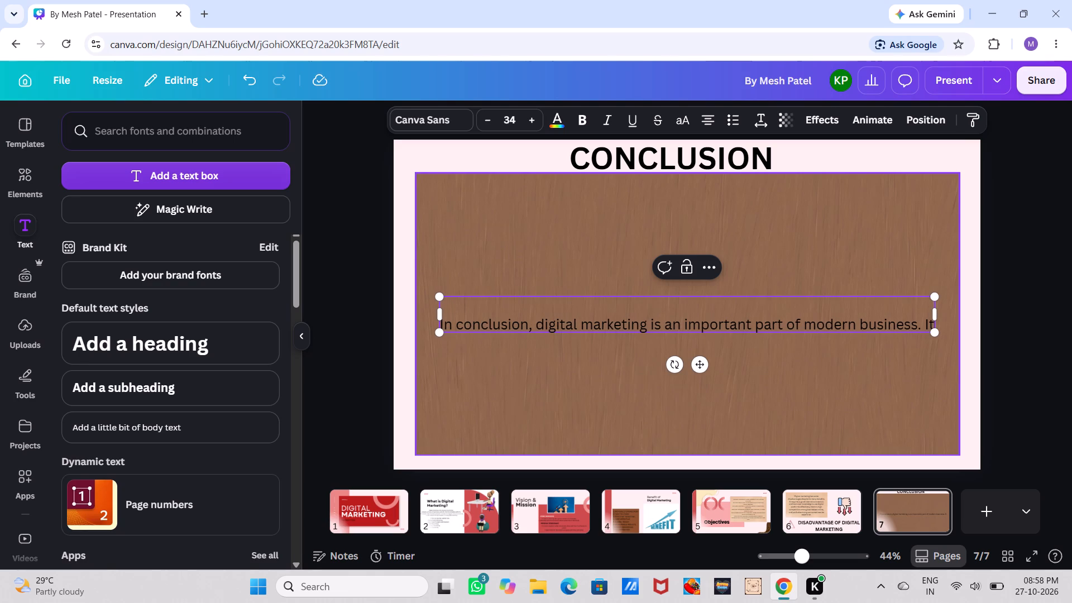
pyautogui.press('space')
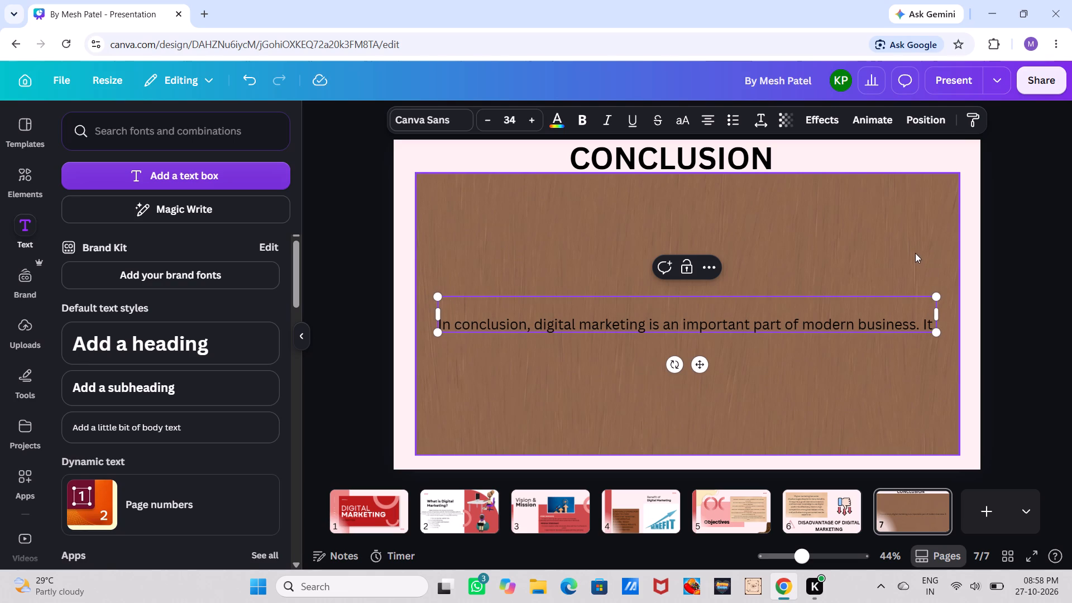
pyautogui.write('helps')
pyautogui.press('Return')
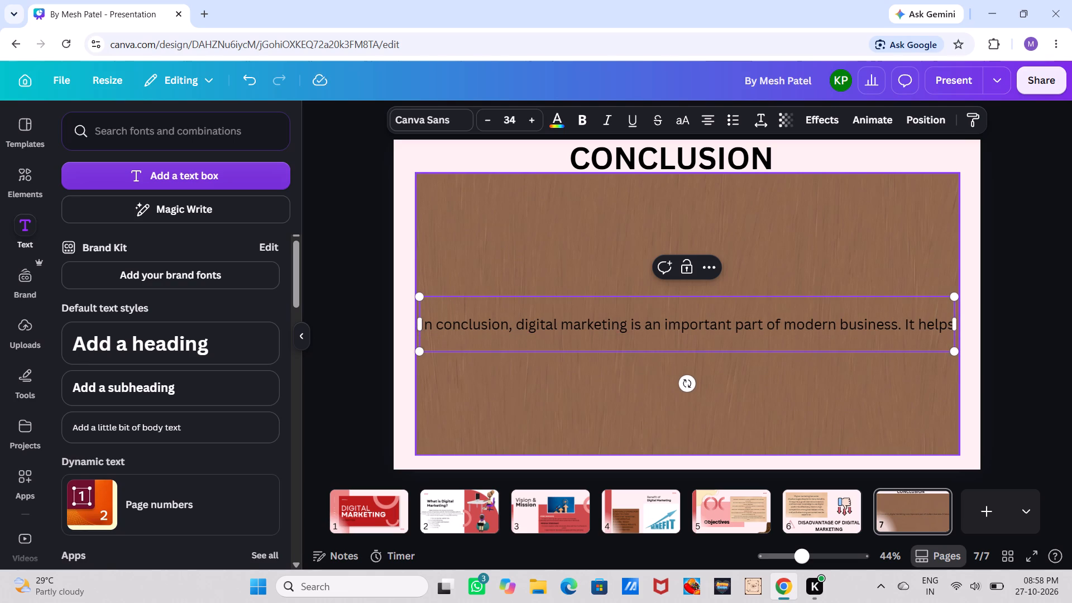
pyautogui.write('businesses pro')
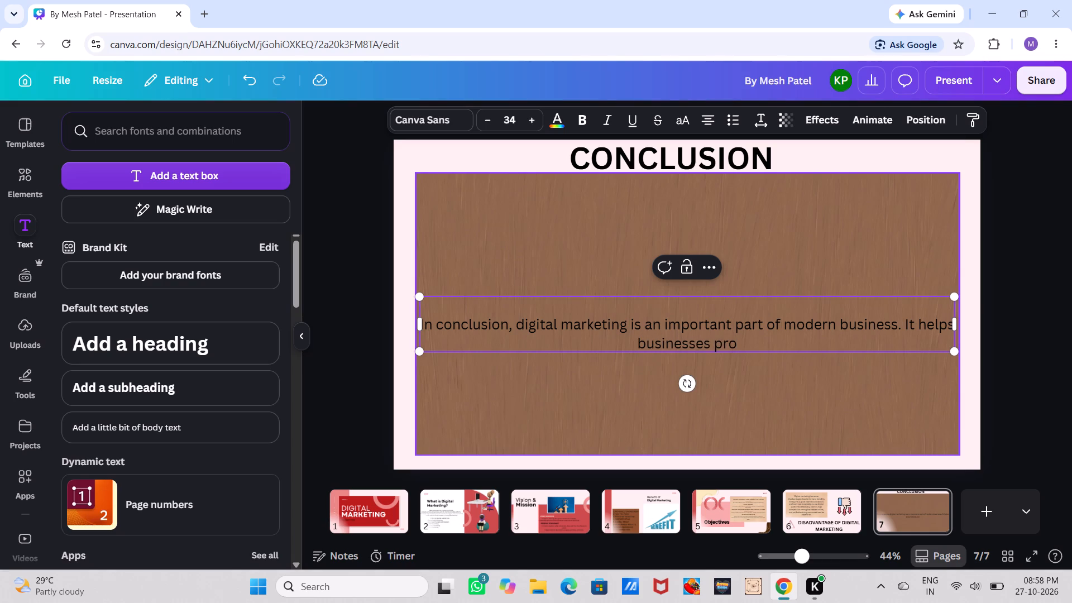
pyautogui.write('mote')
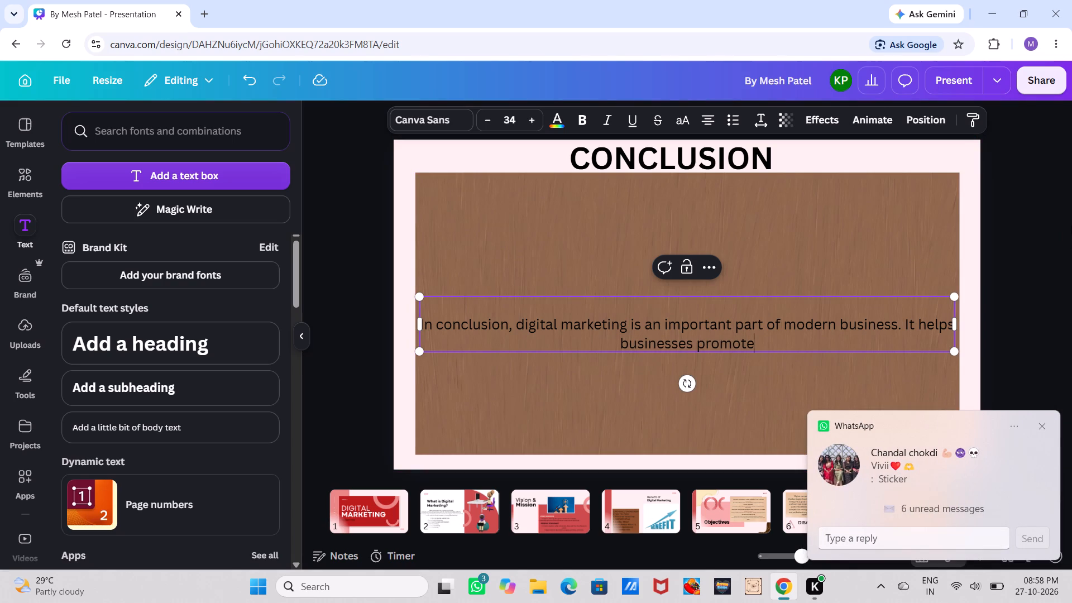
pyautogui.click(1037, 430)
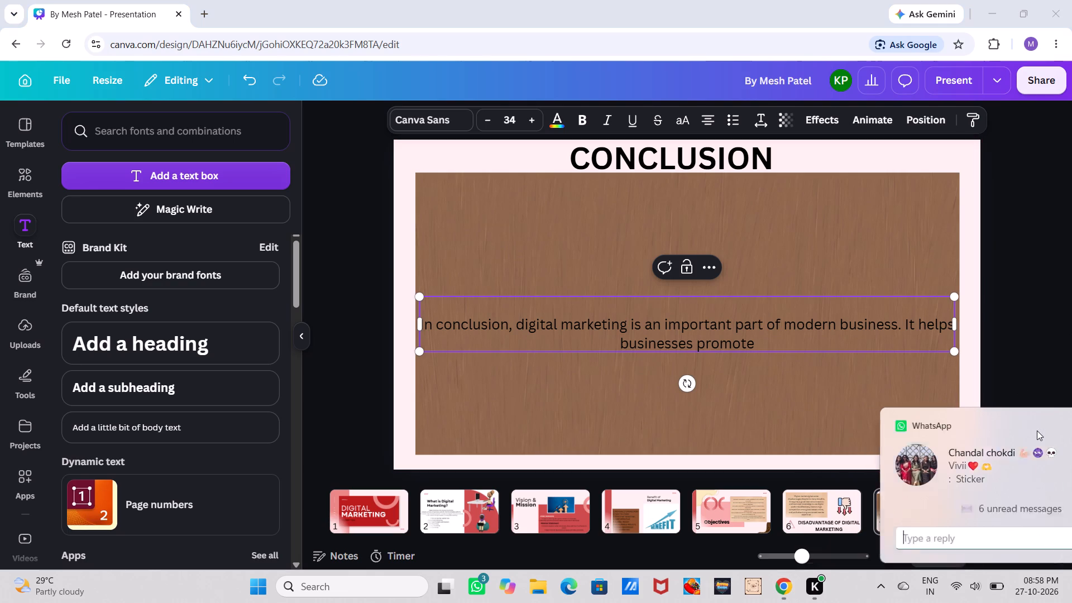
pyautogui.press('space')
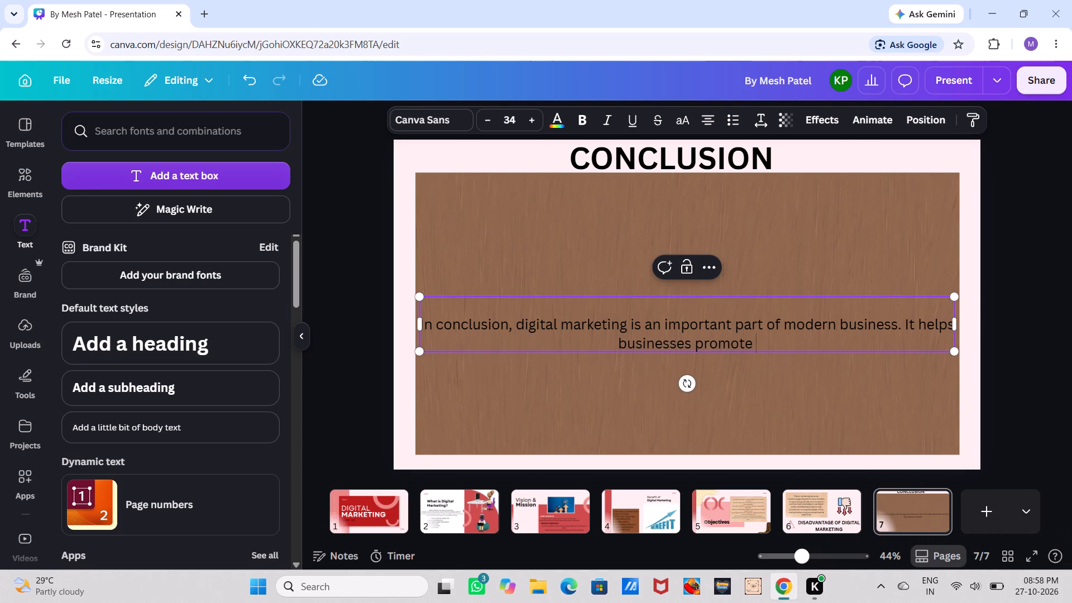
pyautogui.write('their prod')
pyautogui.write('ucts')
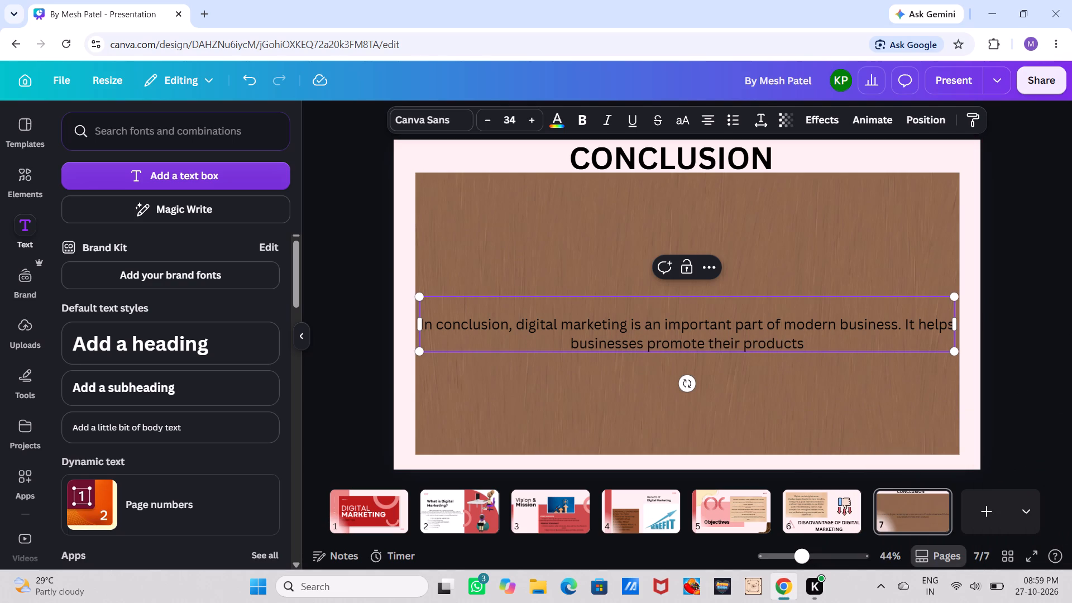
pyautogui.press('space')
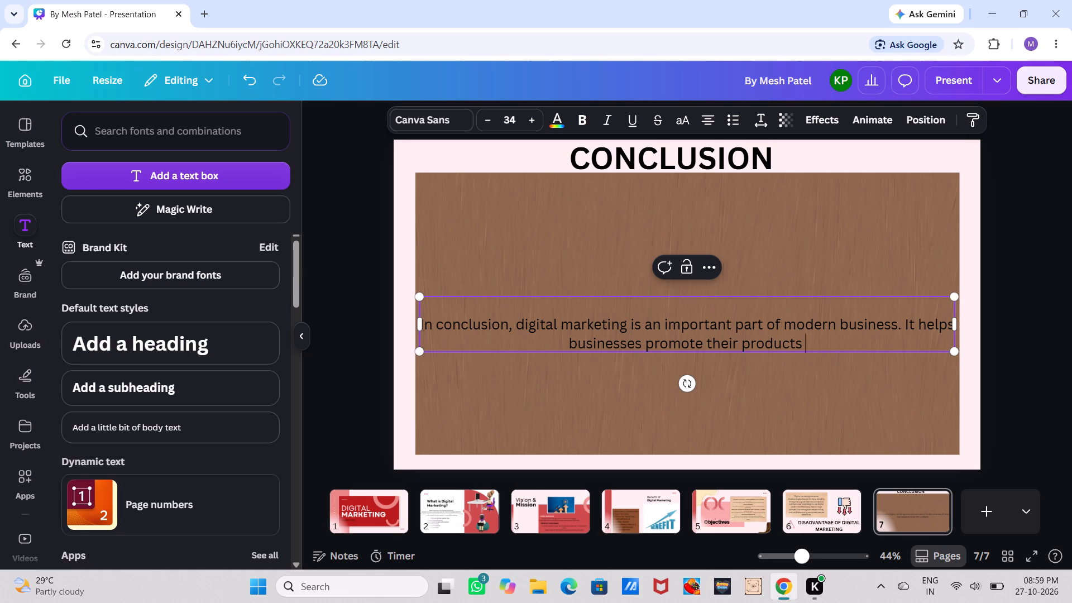
# Continue the paragraph with "and services online, reach a larger audienece, attract new customers, and increase sales.", breaking the line after "audienece".
pyautogui.write('and se')
pyautogui.write('rvices')
pyautogui.press('space')
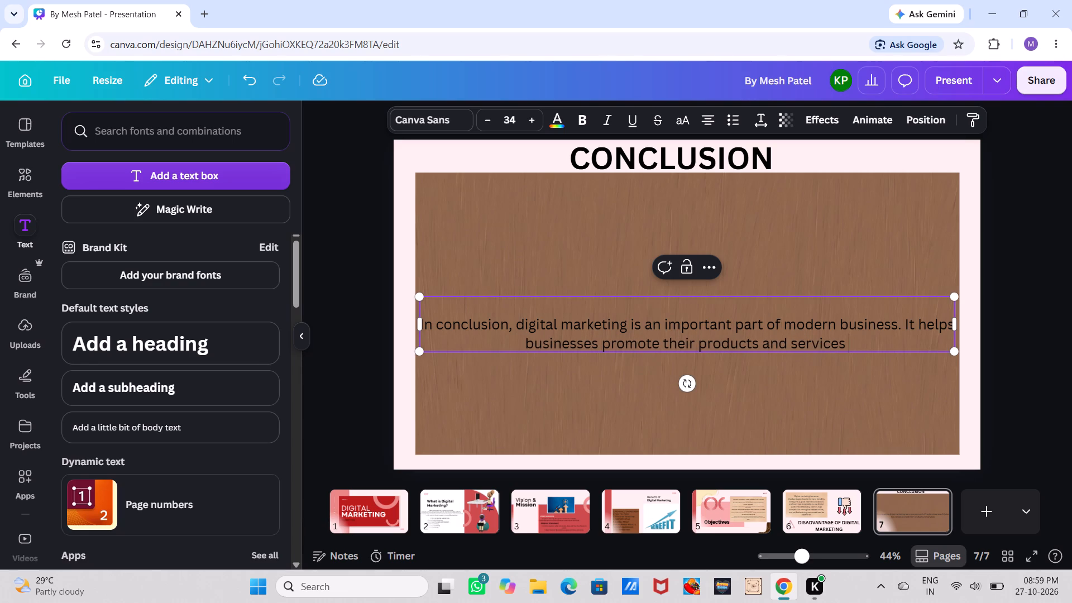
pyautogui.write('online')
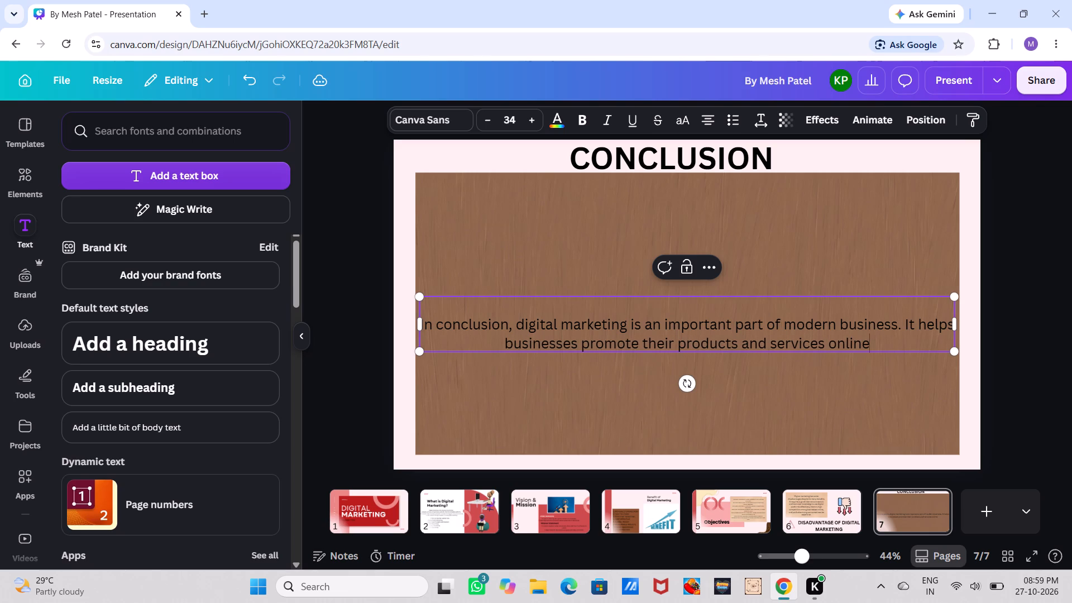
pyautogui.write(', reach a larger audienece')
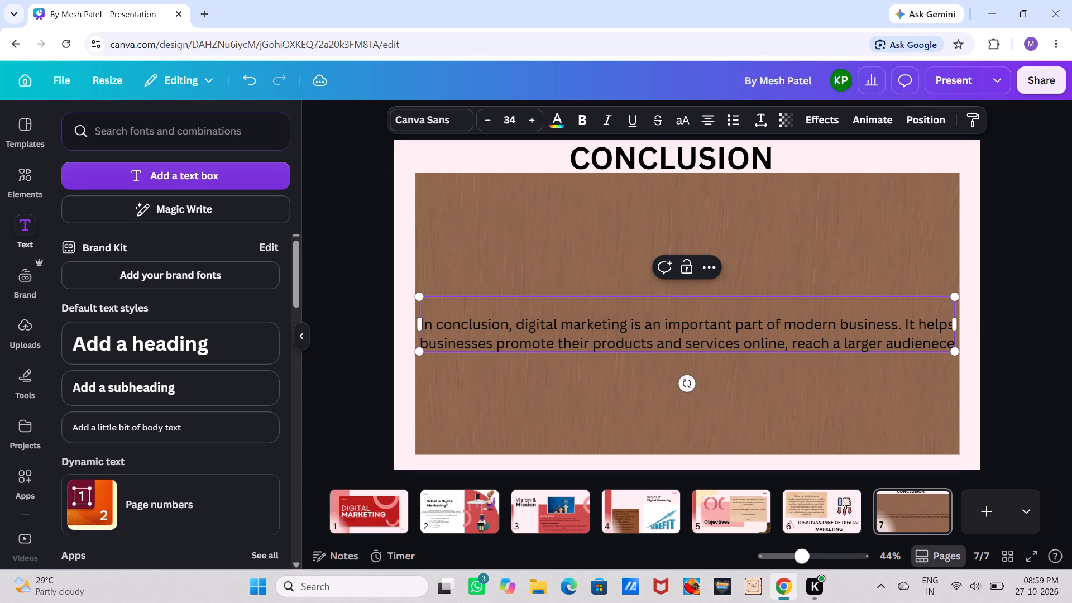
pyautogui.press('Return')
pyautogui.write(', attract')
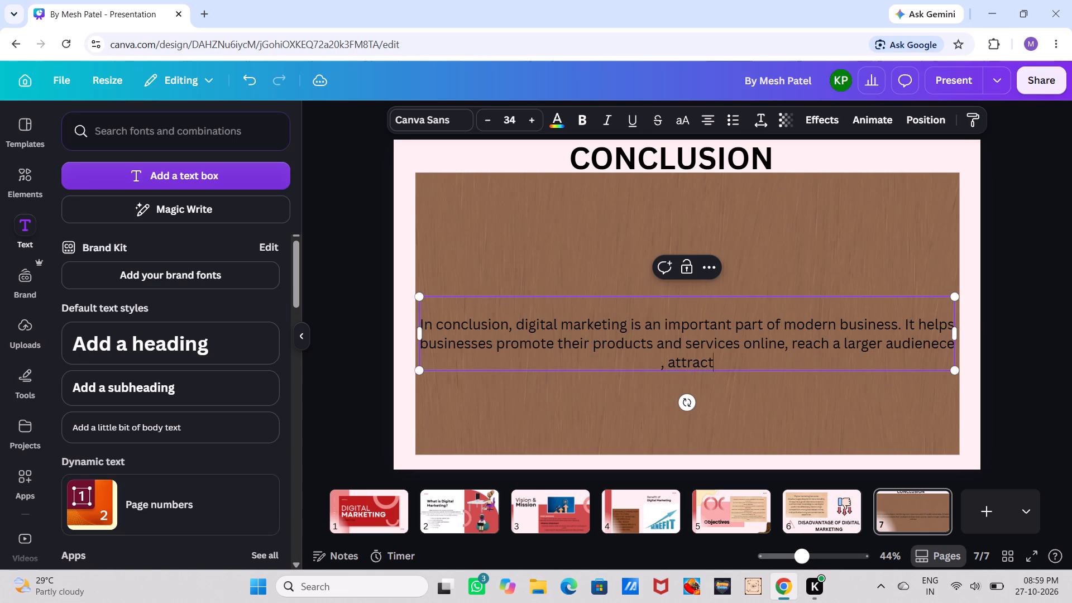
pyautogui.press('space')
pyautogui.write('new customers')
pyautogui.write(', and incrrea')
pyautogui.press('BackSpace')
pyautogui.press('BackSpace')
pyautogui.press('BackSpace')
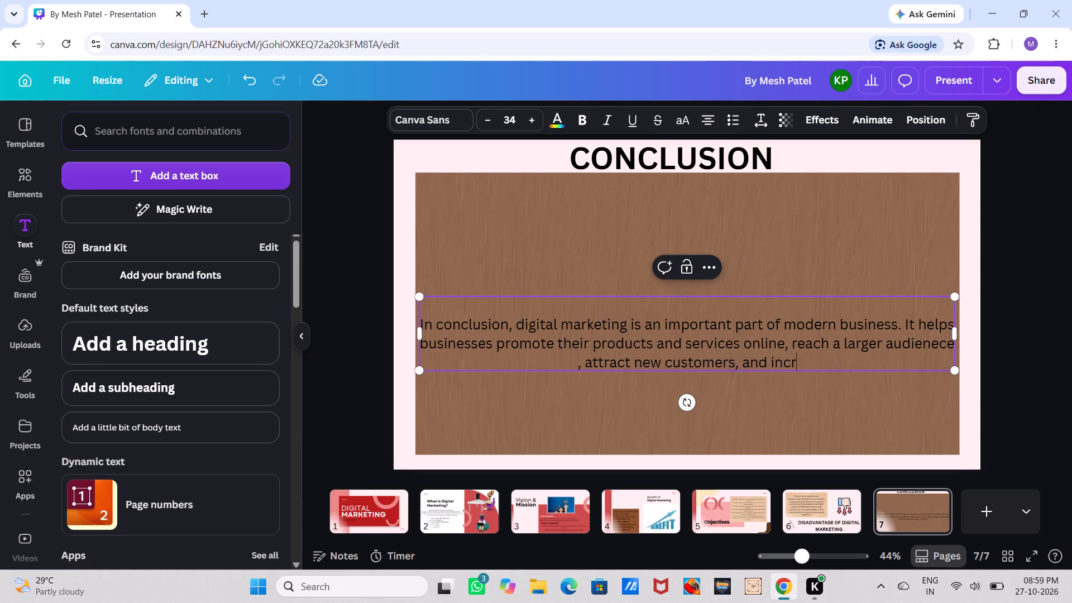
pyautogui.write('ease sales')
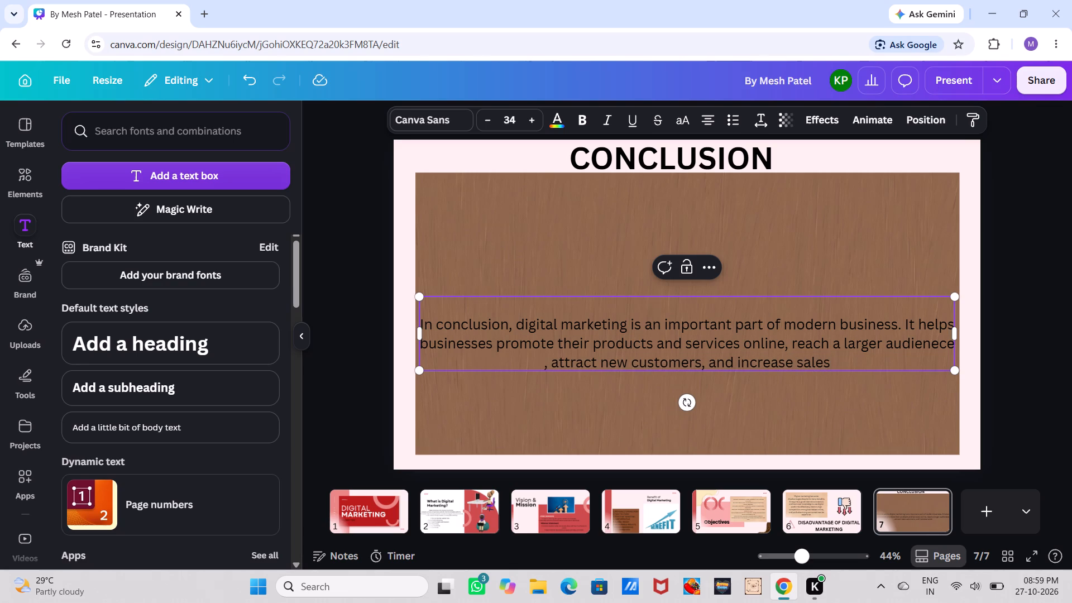
pyautogui.write('. O')
pyautogui.hotkey('shift', 'BackSpace')
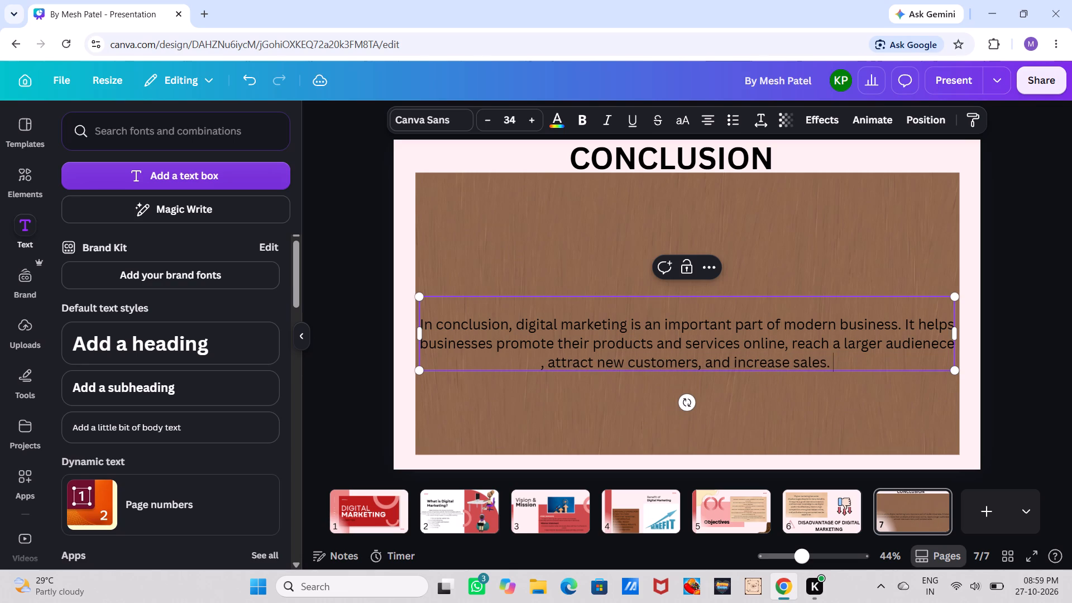
# Continue the conclusion paragraph with "It is cost-effective, easy to measure", starting a new line before "measure".
pyautogui.write('IT')
pyautogui.press('space')
pyautogui.press('BackSpace')
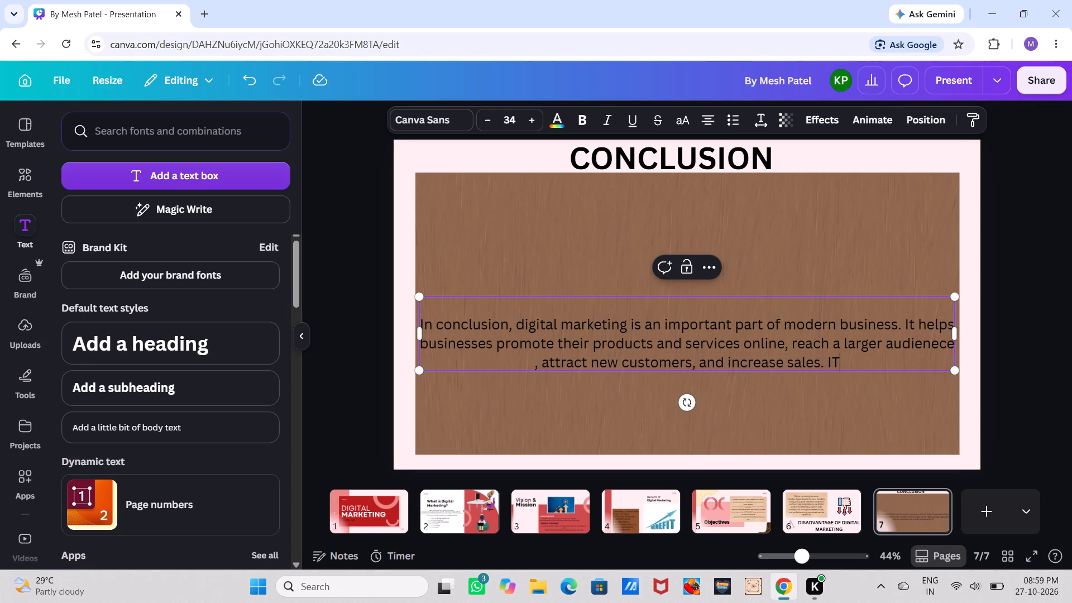
pyautogui.press('BackSpace')
pyautogui.write('t')
pyautogui.press('space')
pyautogui.write('is cost')
pyautogui.press('space')
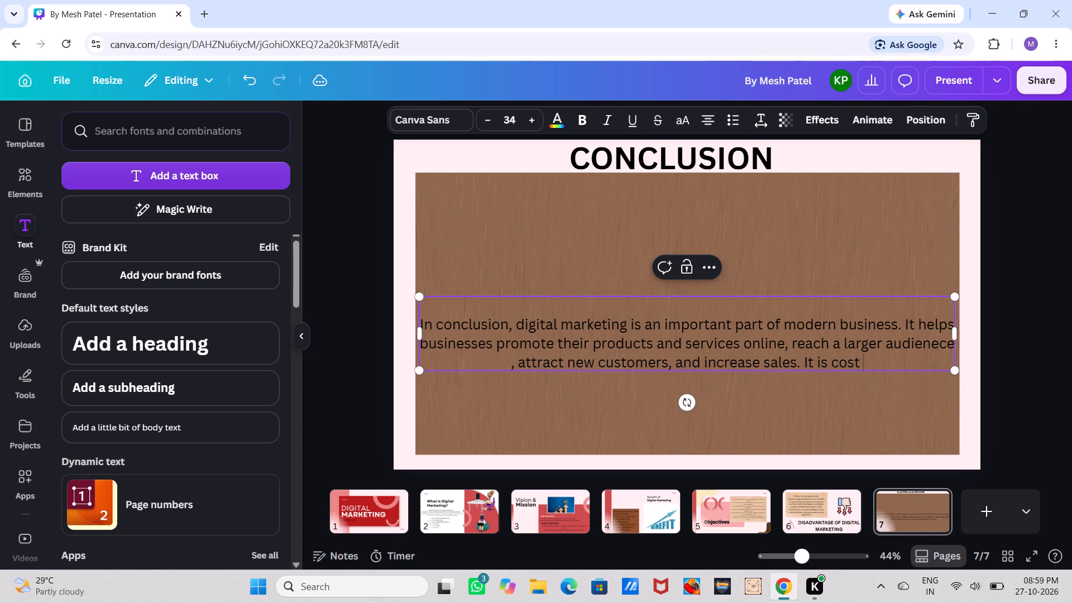
pyautogui.press('BackSpace')
pyautogui.write('-effective')
pyautogui.write(', easy to')
pyautogui.press('space')
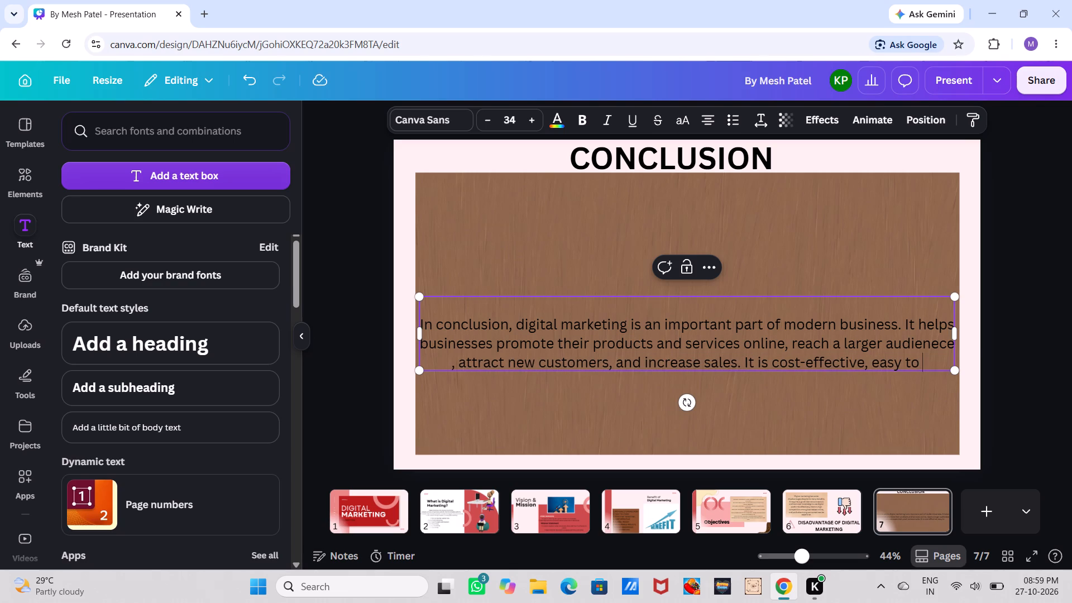
pyautogui.press('Return')
pyautogui.write('measure')
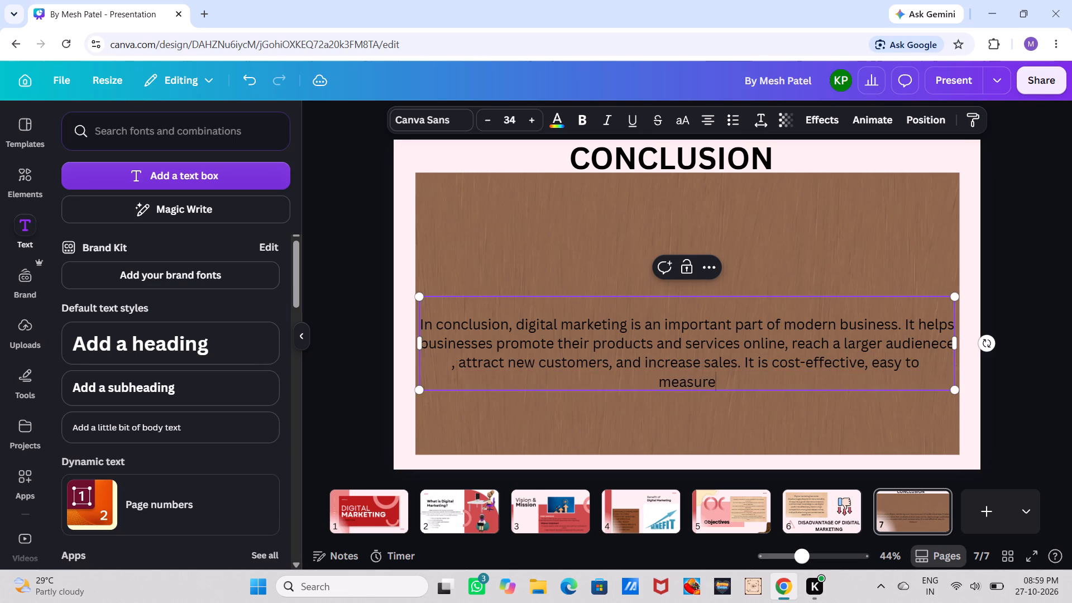
pyautogui.press('m')
pyautogui.press('BackSpace')
# Complete the sentence after "measure" with ", and provides many opportunities for business growth.".
pyautogui.write(', ad')
pyautogui.press('BackSpace')
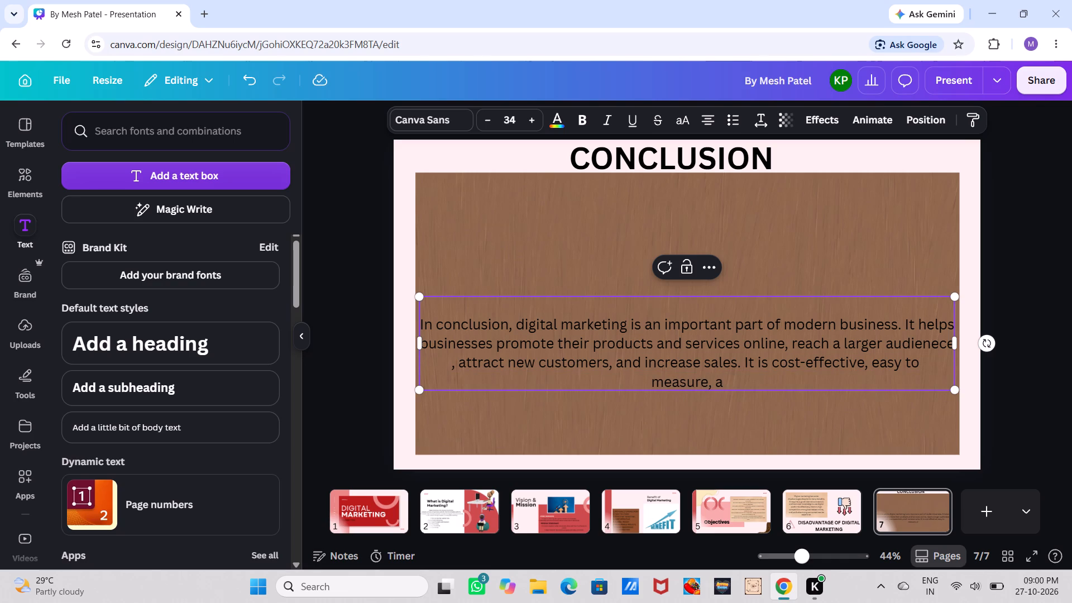
pyautogui.write('md')
pyautogui.press('space')
pyautogui.press('BackSpace')
pyautogui.press('BackSpace')
pyautogui.press('BackSpace')
pyautogui.write('nd')
pyautogui.press('space')
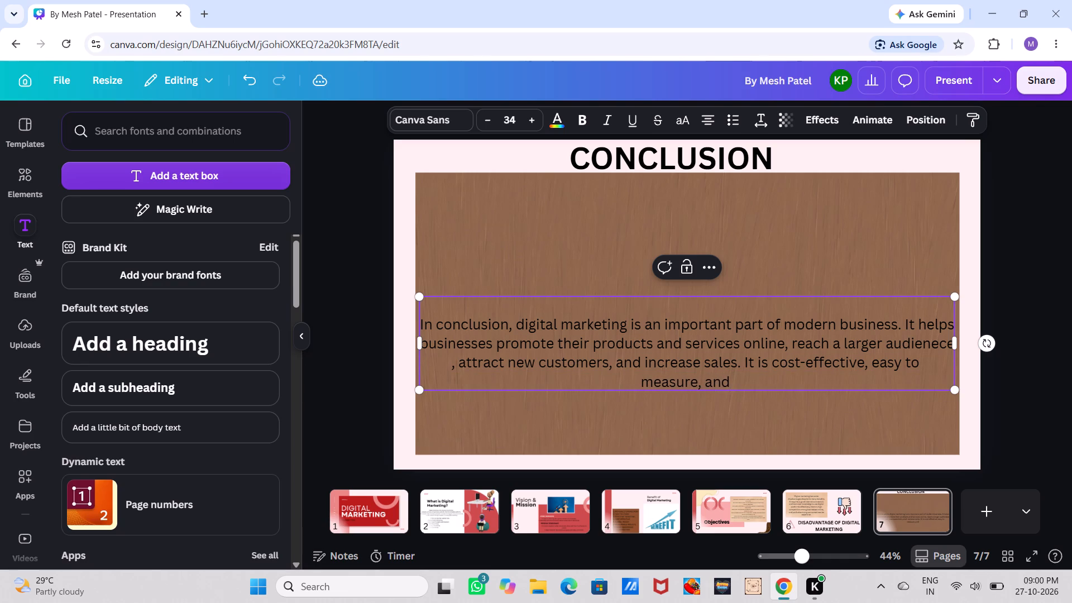
pyautogui.write('provides')
pyautogui.press('space')
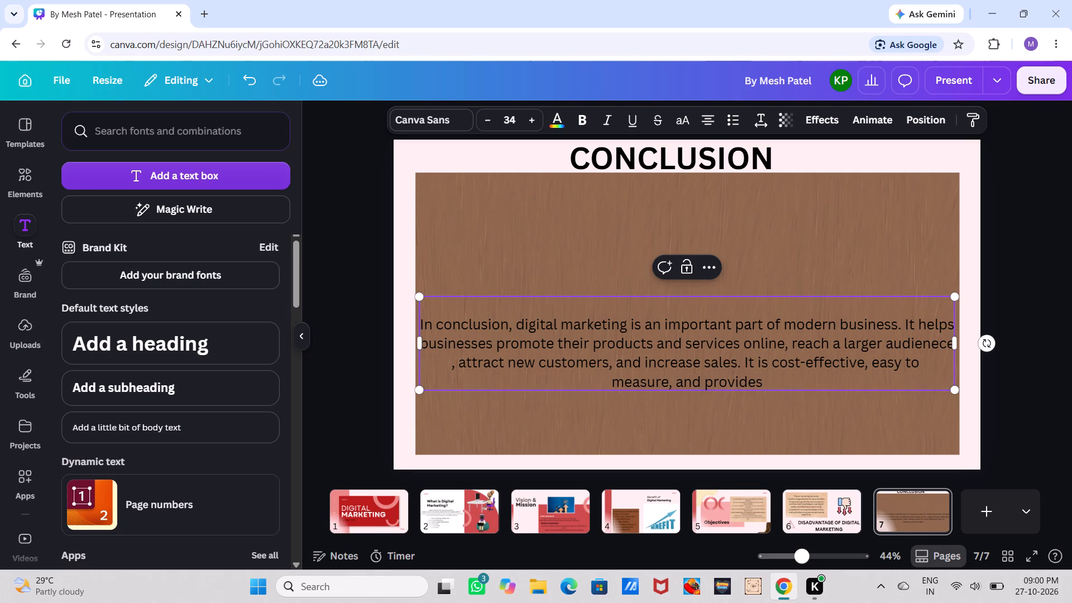
pyautogui.write('many')
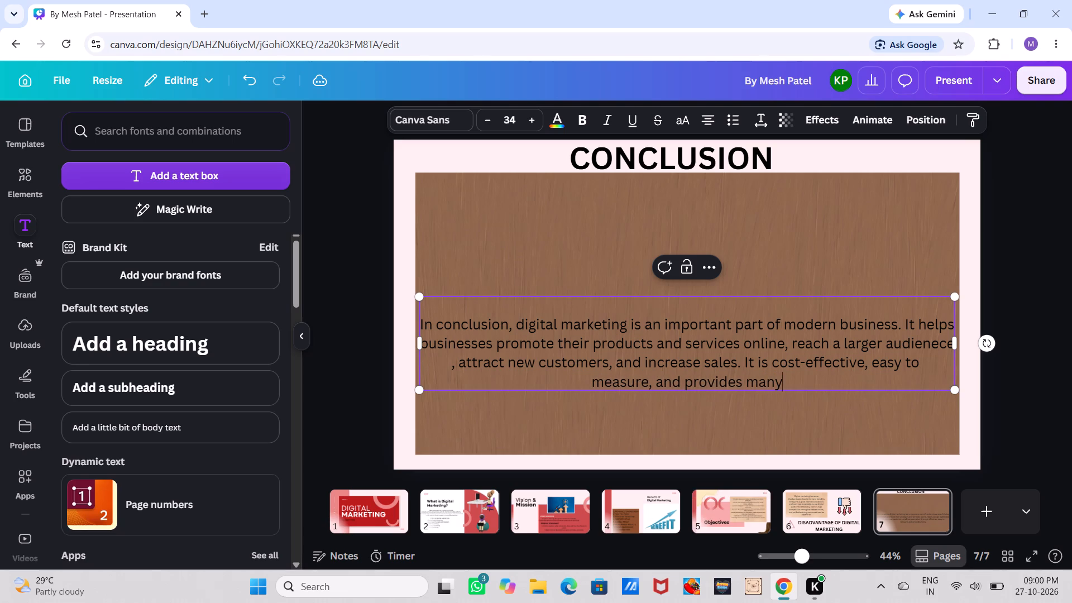
pyautogui.press('space')
pyautogui.write('opportunities fo')
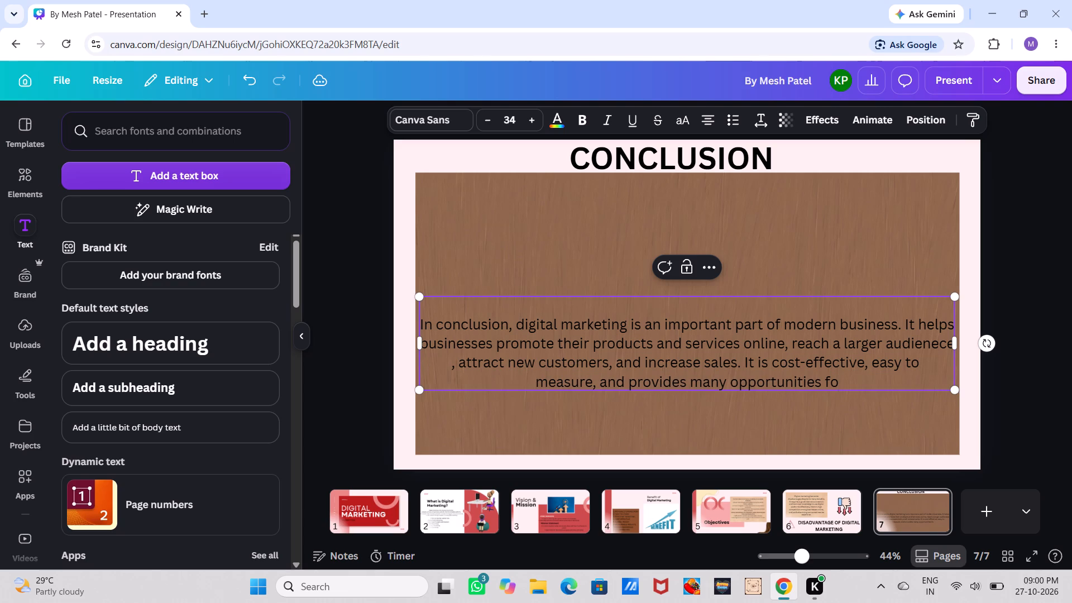
pyautogui.write('r')
pyautogui.press('space')
pyautogui.write('business f')
pyautogui.press('BackSpace')
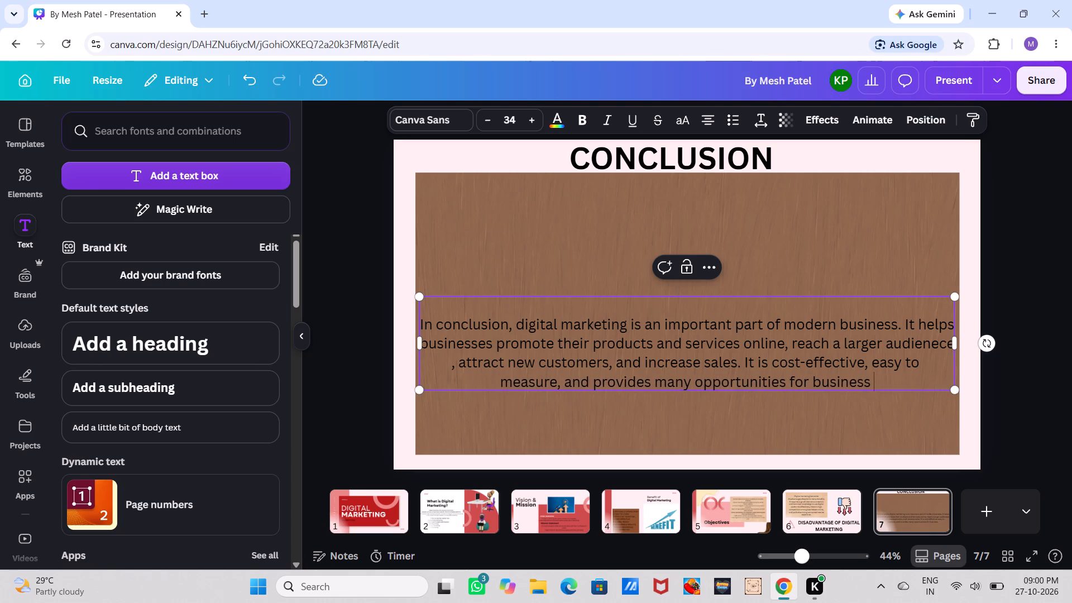
pyautogui.write('gr')
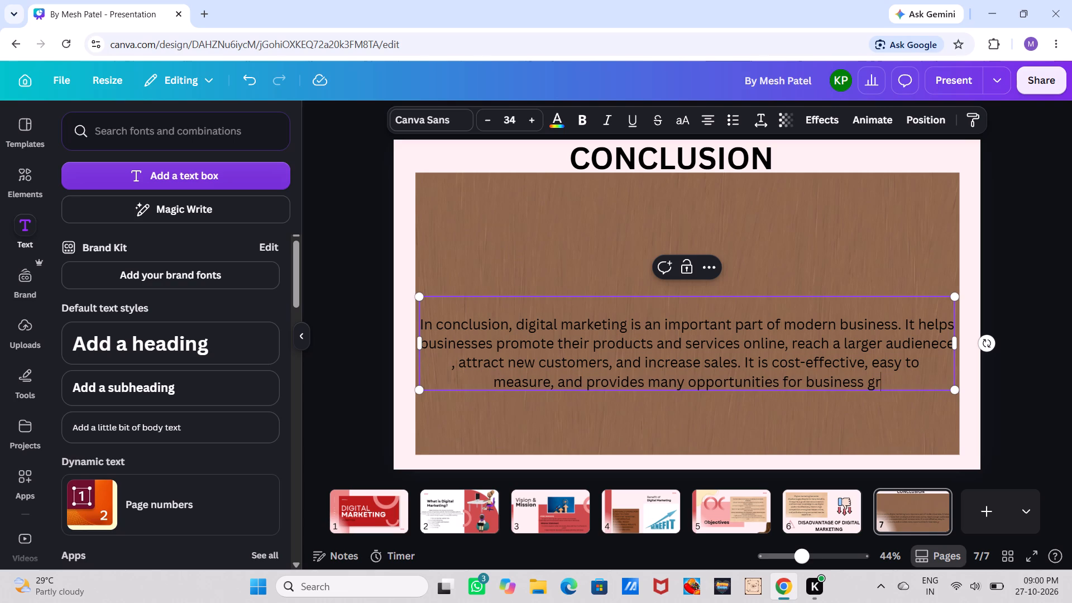
pyautogui.write('owth')
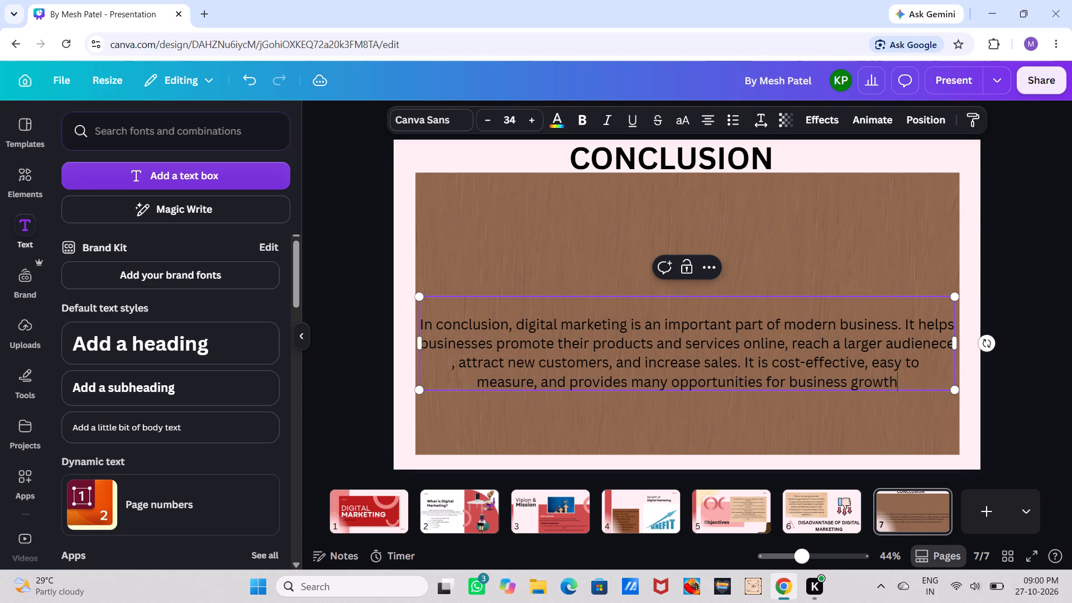
pyautogui.write('.')
pyautogui.press('space')
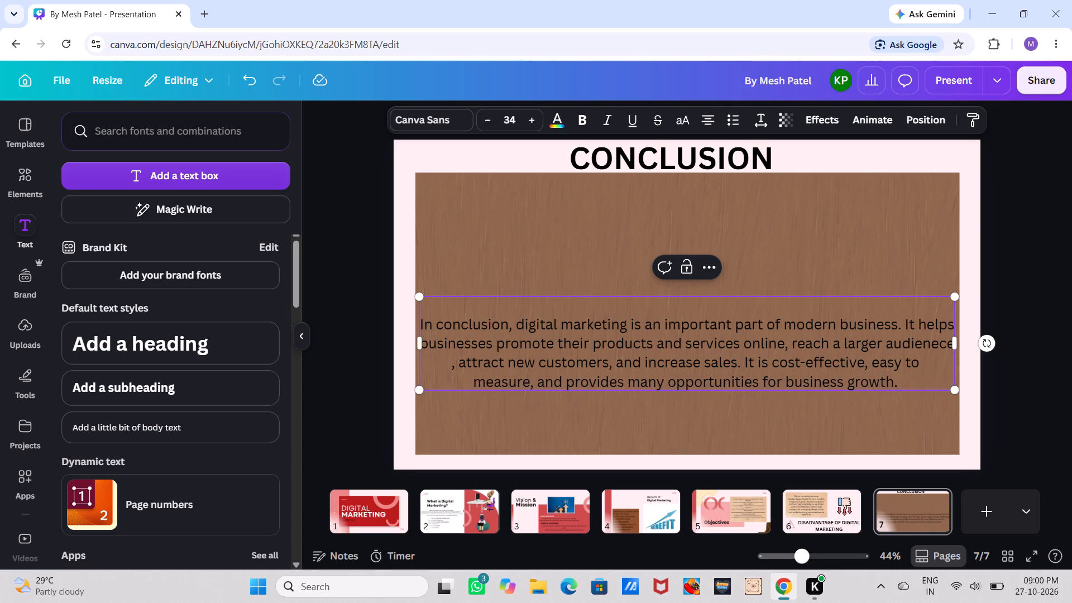
# Continue the paragraph with "Although it has some disadvantages, proper planning and effective strategies can help businesses achieve success in the digital world.", breaking the line after "Although".
pyautogui.hotkey('shift', 'a')
pyautogui.write('lthough')
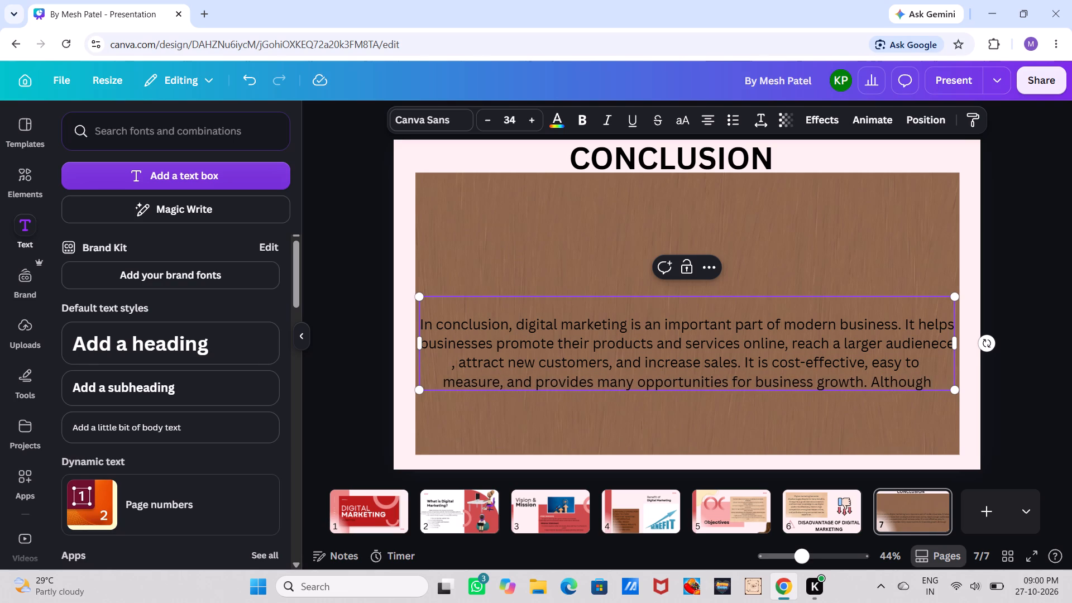
pyautogui.press('Return')
pyautogui.write('it has some disadvab')
pyautogui.press('BackSpace')
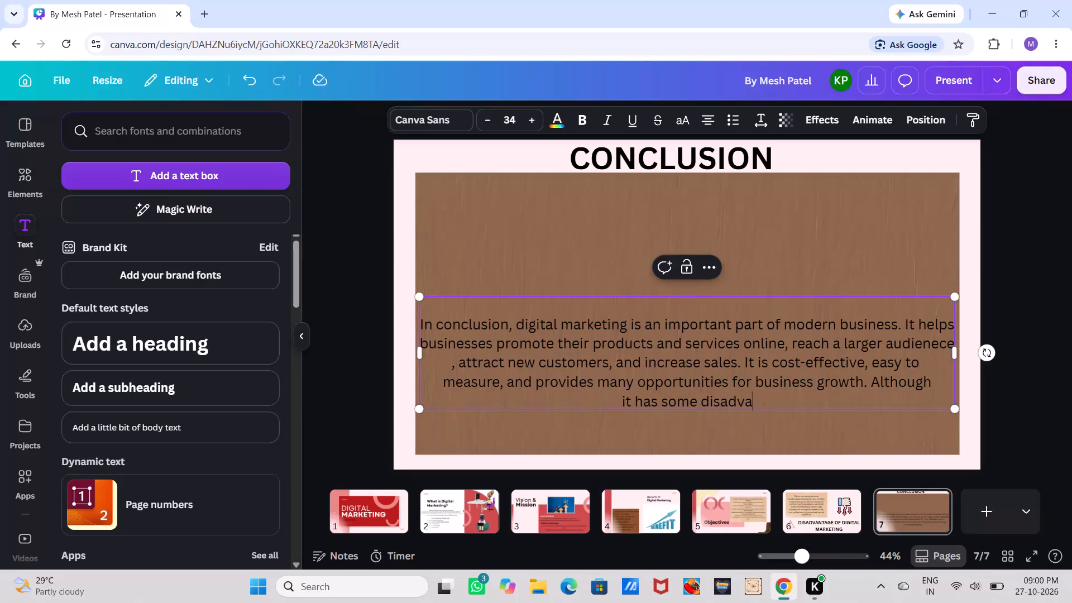
pyautogui.write('nta')
pyautogui.write('ges, proper planning')
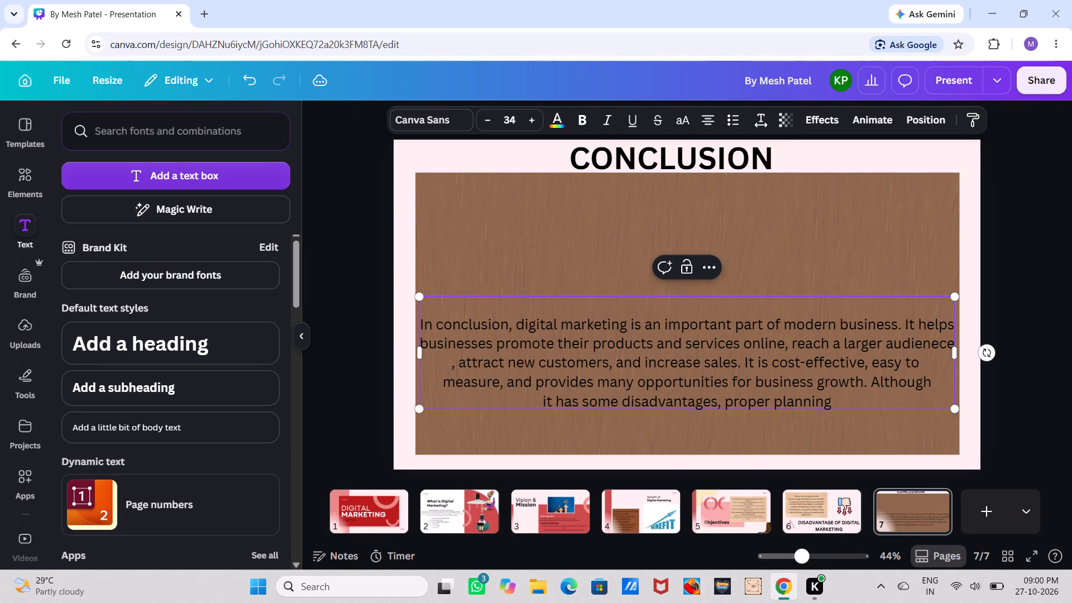
pyautogui.press('space')
pyautogui.write('and effective strategies can he')
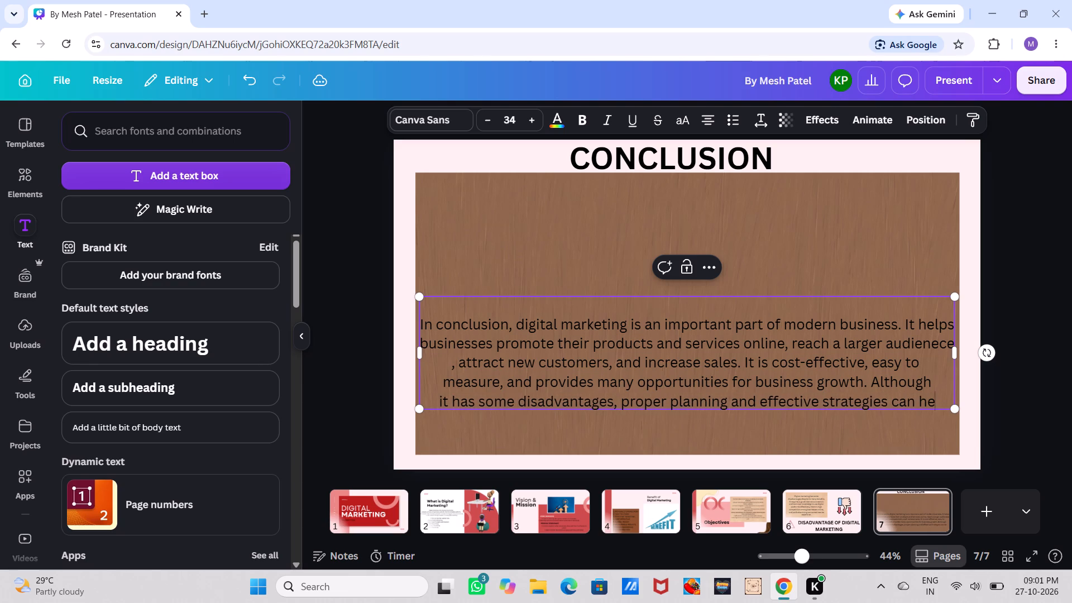
# Finish the paragraph's last sentence with "help businesses achieve success in the digital world.", starting a new line before "businesses".
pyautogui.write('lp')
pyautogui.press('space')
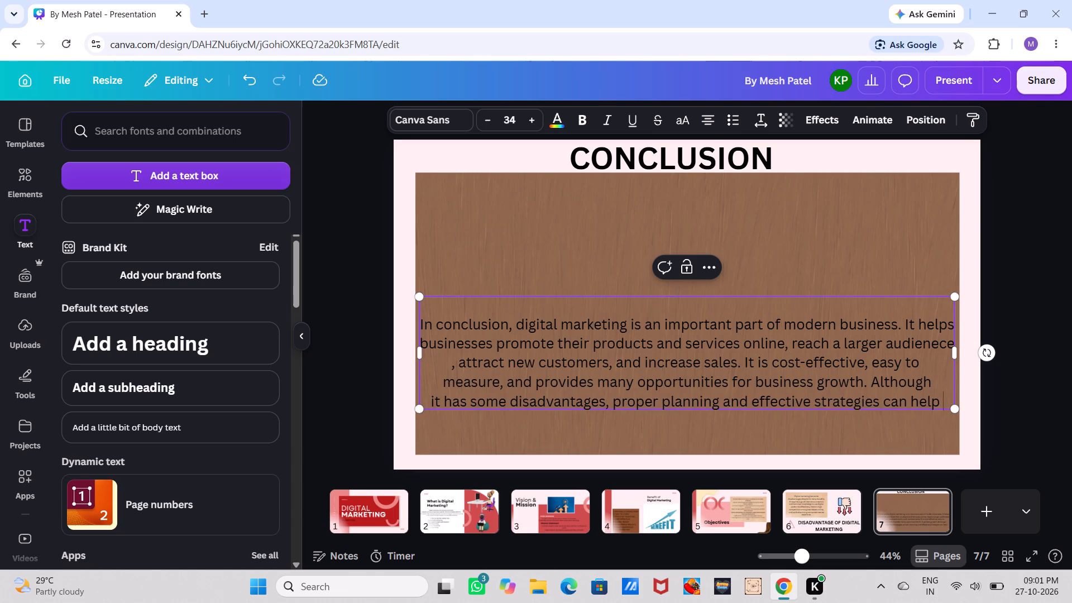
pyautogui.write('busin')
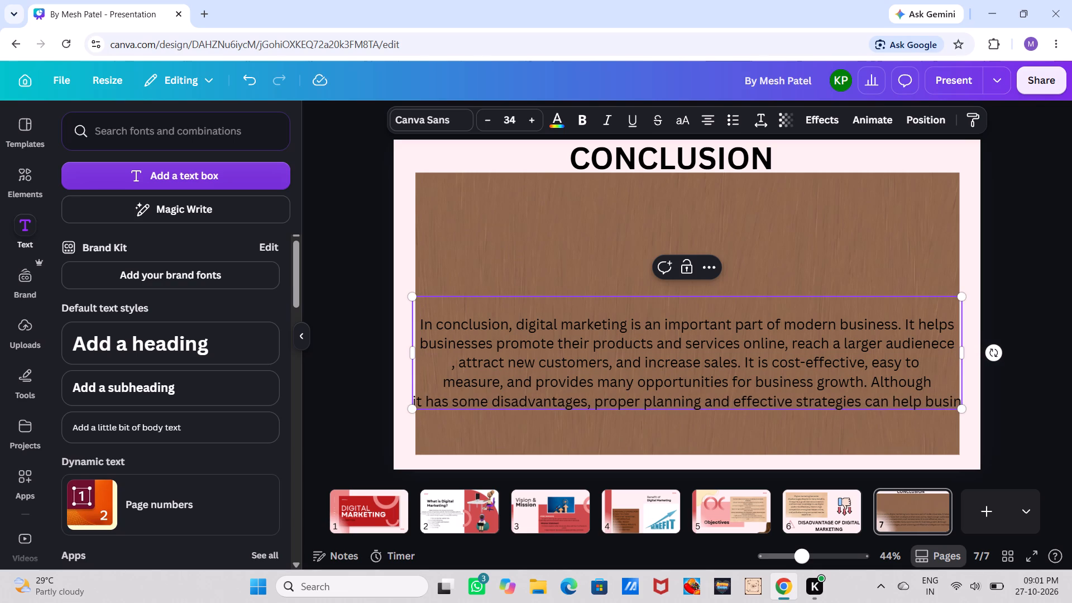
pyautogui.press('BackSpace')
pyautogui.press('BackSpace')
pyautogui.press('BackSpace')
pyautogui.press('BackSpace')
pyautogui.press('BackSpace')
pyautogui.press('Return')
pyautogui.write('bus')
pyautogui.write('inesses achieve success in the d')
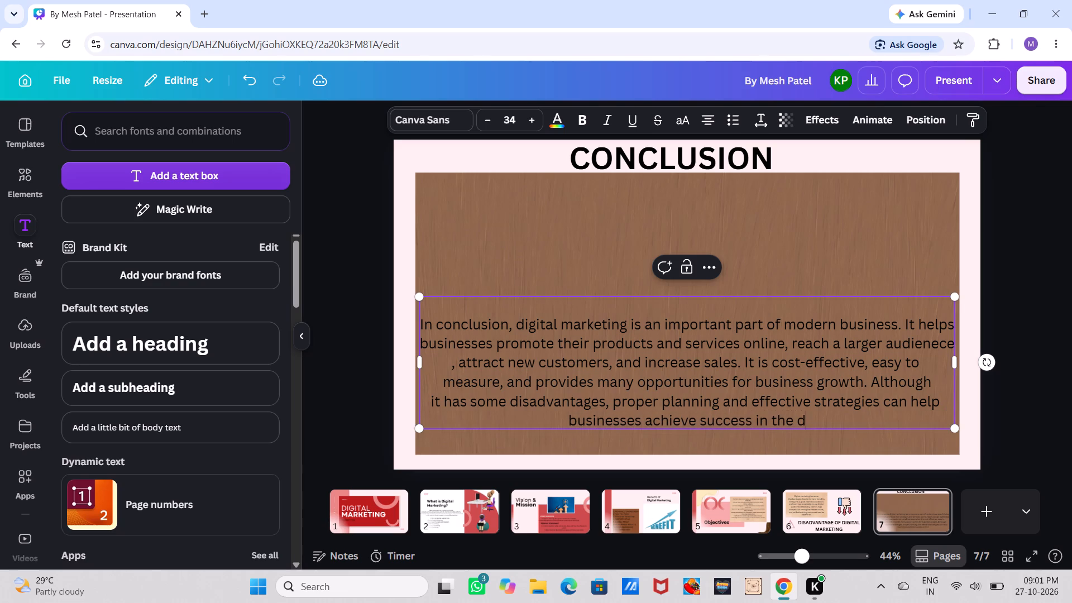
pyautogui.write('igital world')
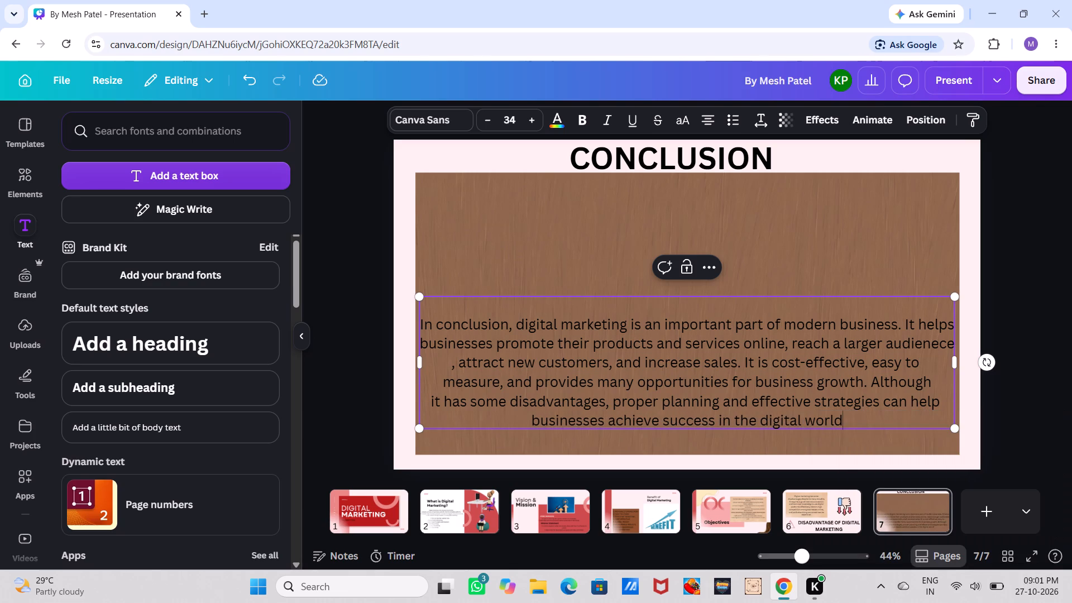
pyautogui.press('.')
# Reposition the brown wood panel slightly higher and the conclusion paragraph slightly lower on the Conclusion slide.
pyautogui.moveTo(760, 346); pyautogui.dragTo(761, 313)
pyautogui.click(761, 313)
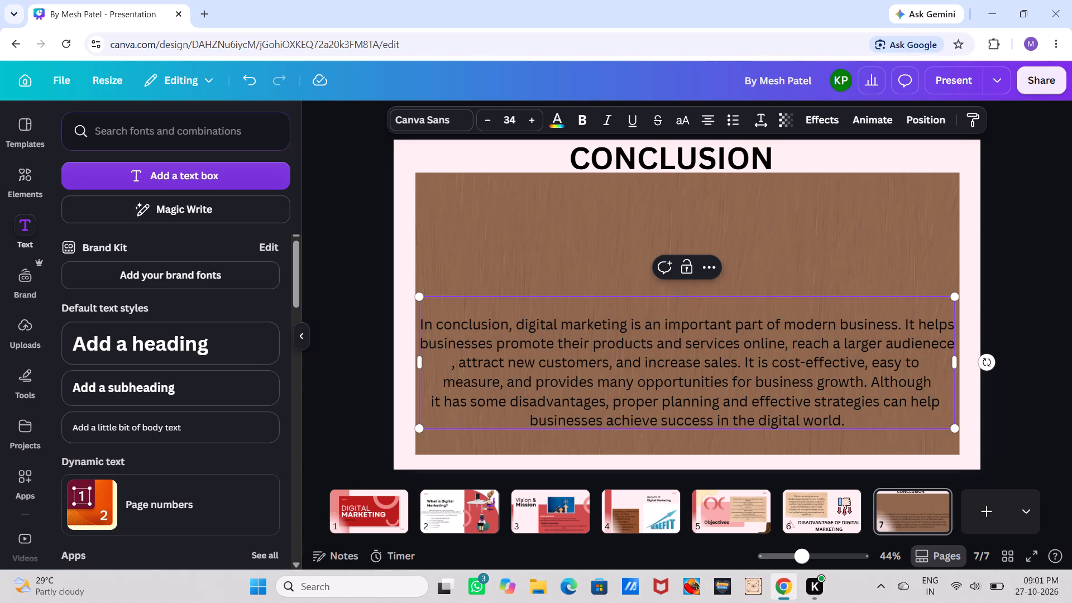
pyautogui.click(727, 298)
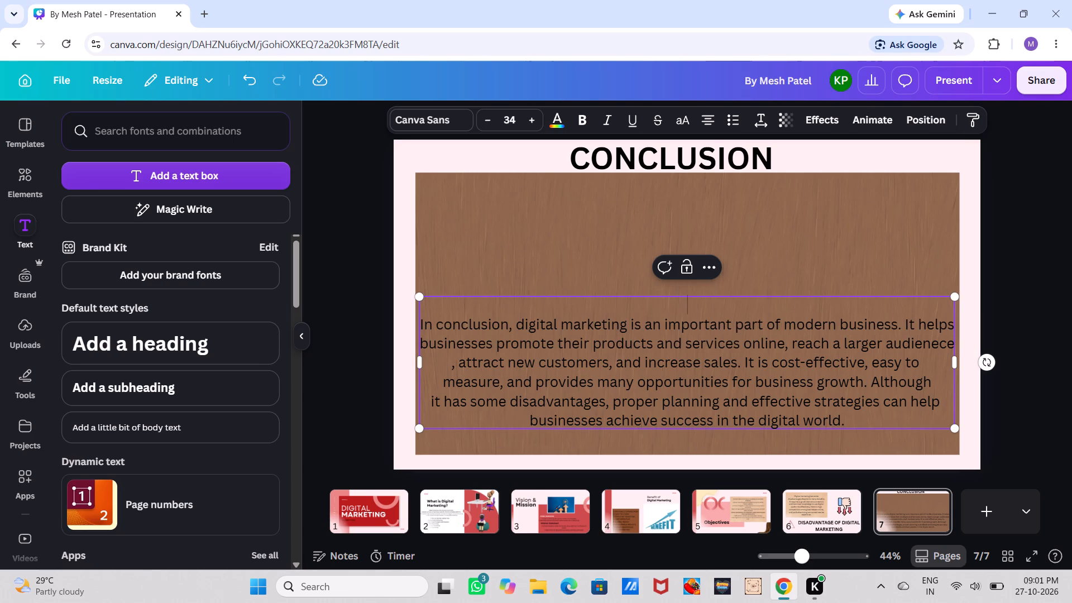
pyautogui.click(702, 432)
pyautogui.moveTo(702, 432); pyautogui.dragTo(702, 415)
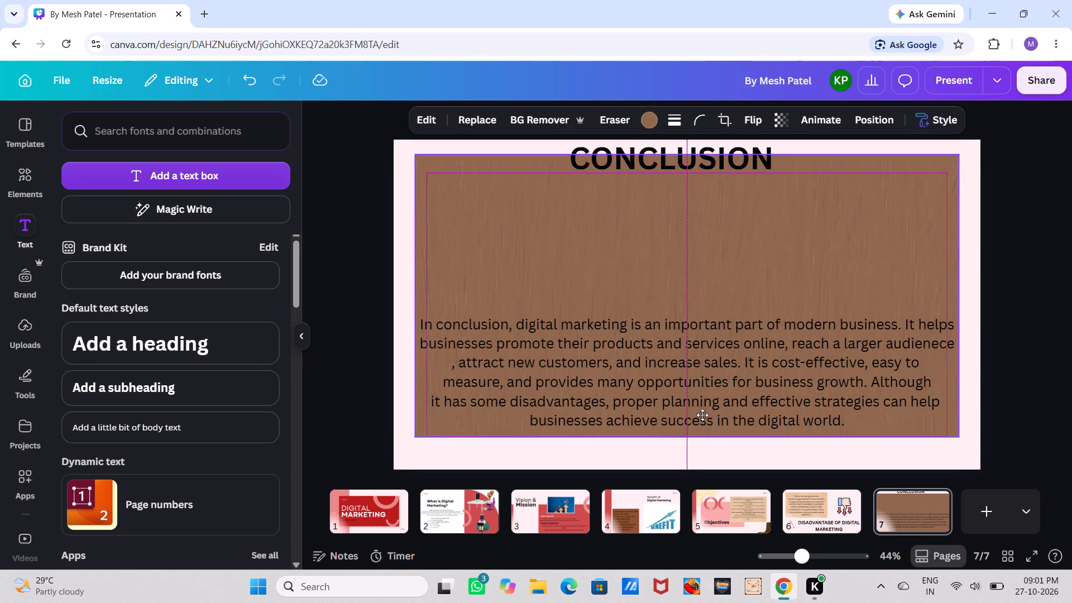
pyautogui.moveTo(702, 415); pyautogui.dragTo(702, 424)
pyautogui.moveTo(702, 424); pyautogui.dragTo(700, 444)
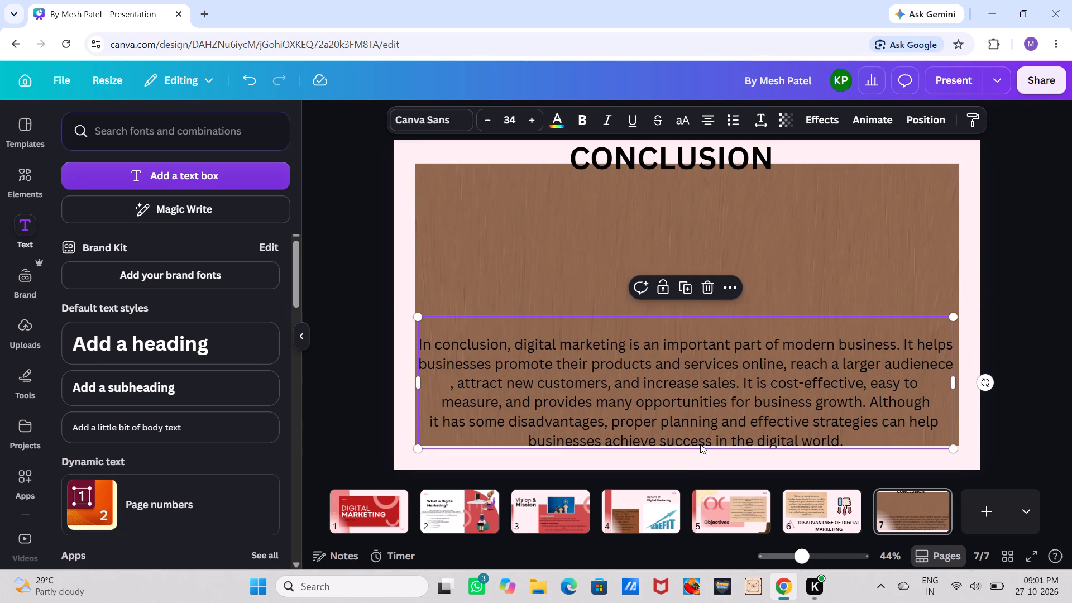
# Move the paragraph up off the brown rectangle's lower edge, then extend that edge downward and lower the upper edge below the CONCLUSION heading.
pyautogui.moveTo(700, 444); pyautogui.dragTo(701, 315)
pyautogui.click(692, 442)
pyautogui.moveTo(692, 442); pyautogui.dragTo(692, 454)
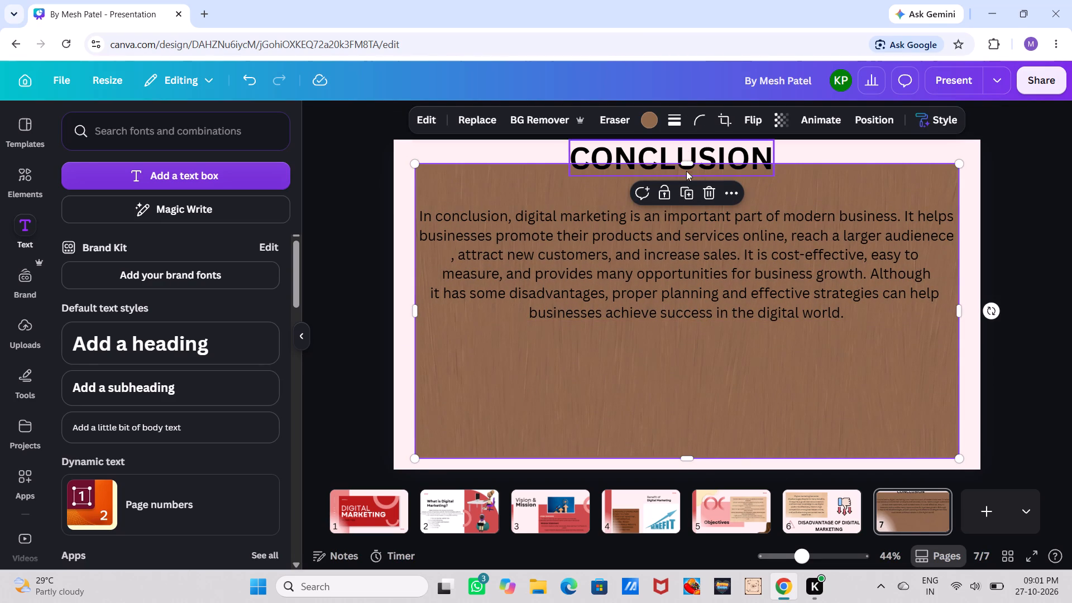
pyautogui.moveTo(686, 165); pyautogui.dragTo(686, 178)
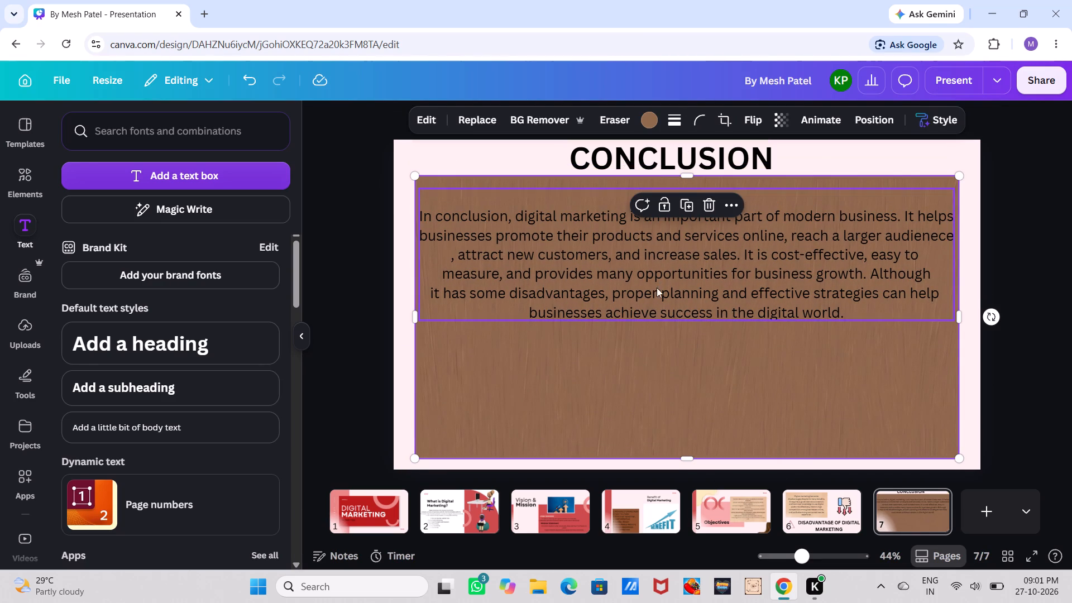
# Move the conclusion paragraph down to the centre of the slide, over the middle of the brown rectangle.
pyautogui.moveTo(669, 299); pyautogui.dragTo(669, 347)
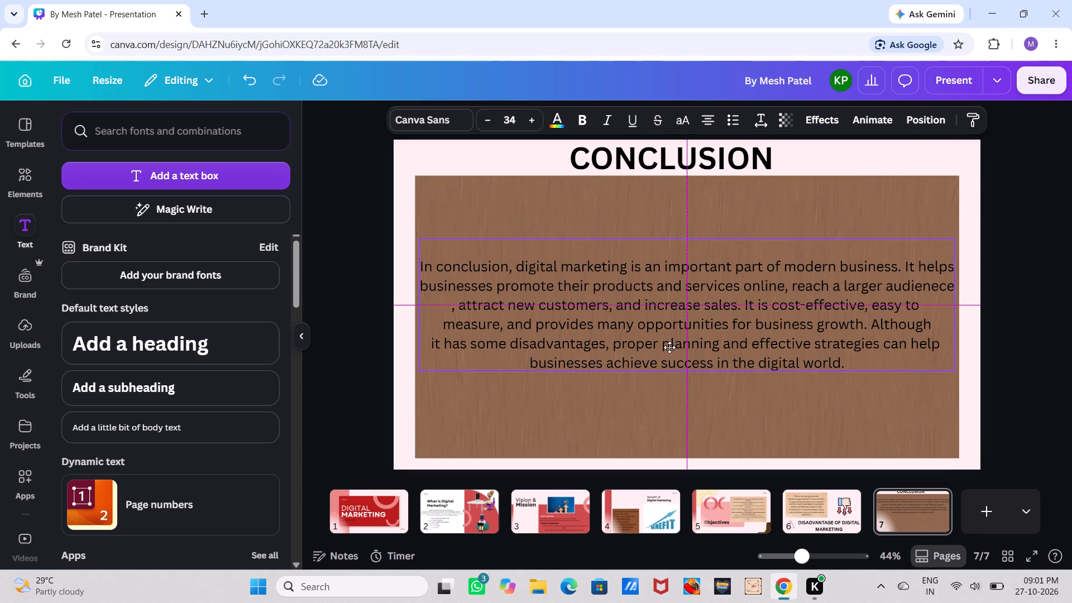
pyautogui.moveTo(669, 347); pyautogui.dragTo(669, 351)
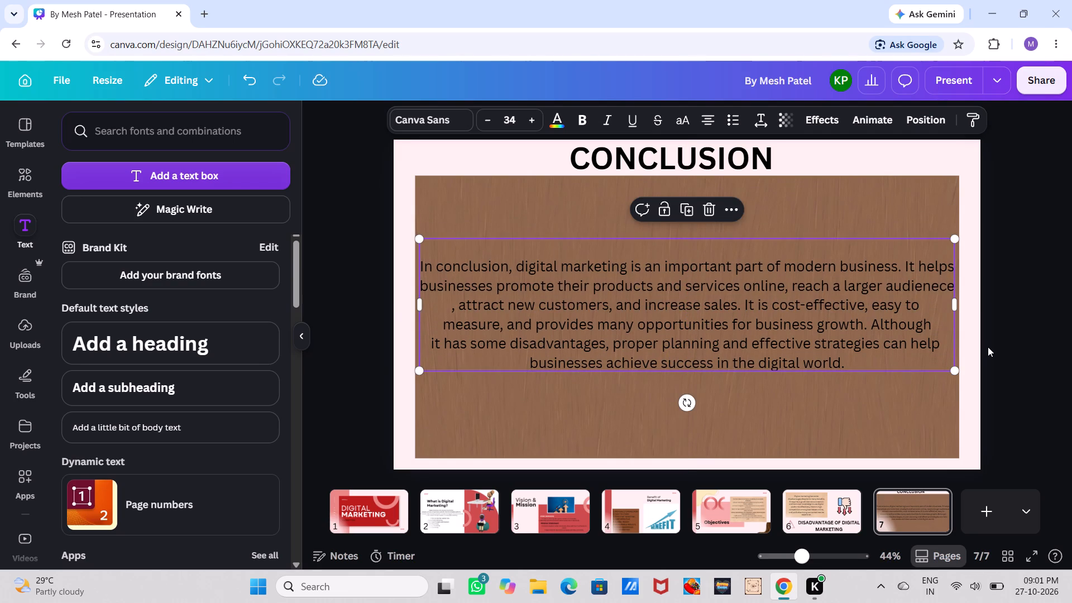
pyautogui.click(988, 347)
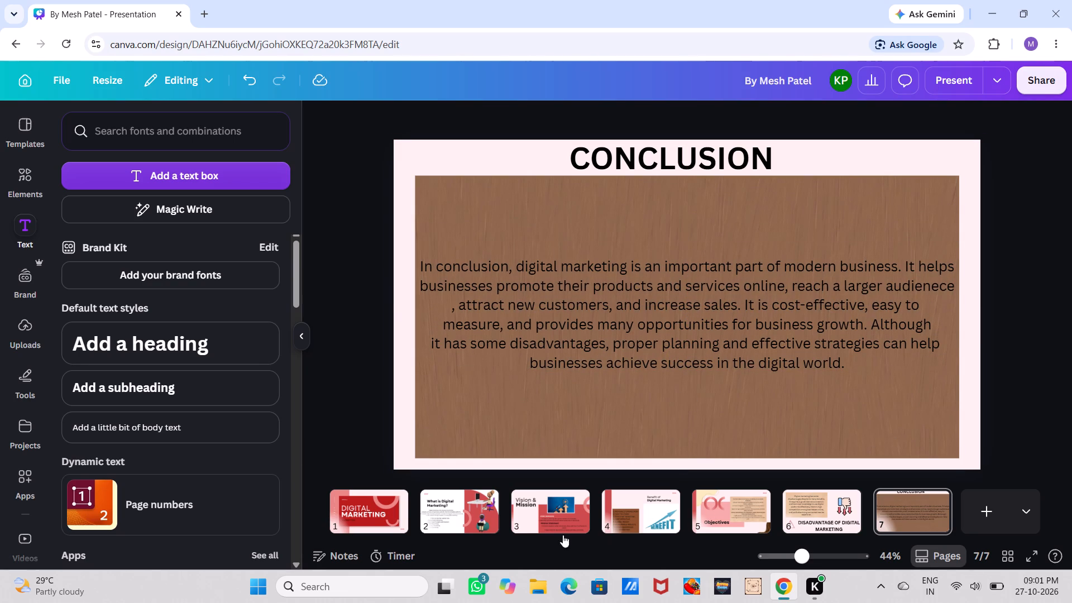
# Review all seven slides in order, from the Digital Marketing title slide through to the conclusion slide.
pyautogui.click(395, 510)
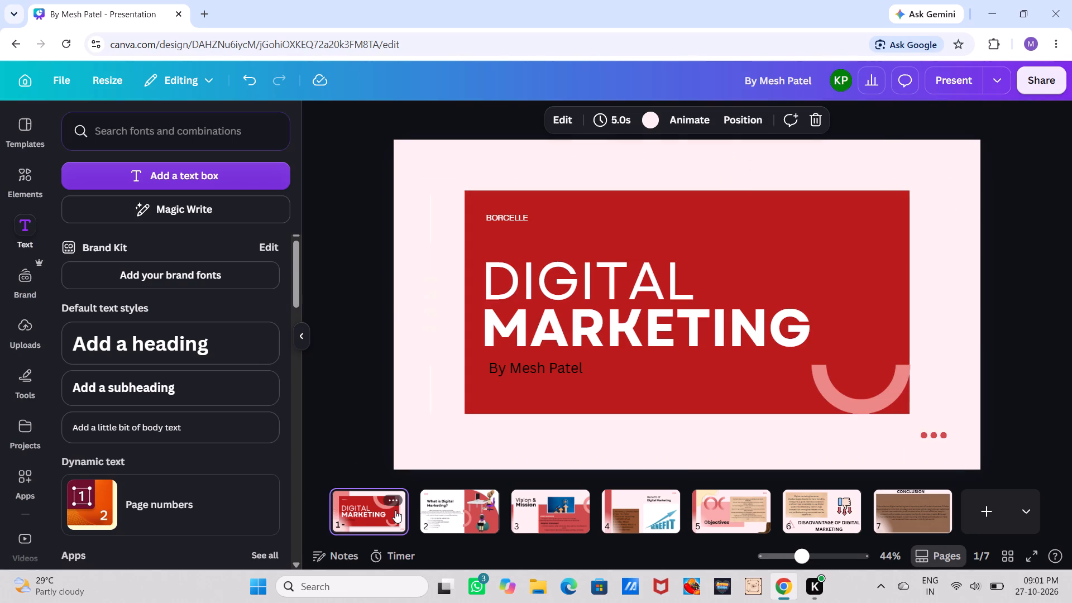
pyautogui.press('Right')
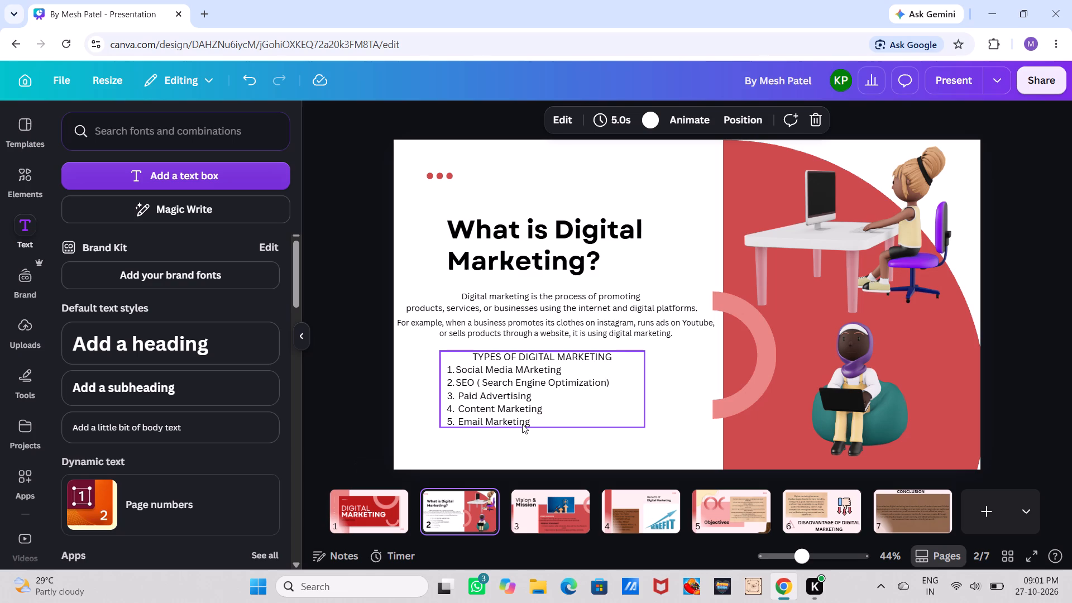
pyautogui.press('Right')
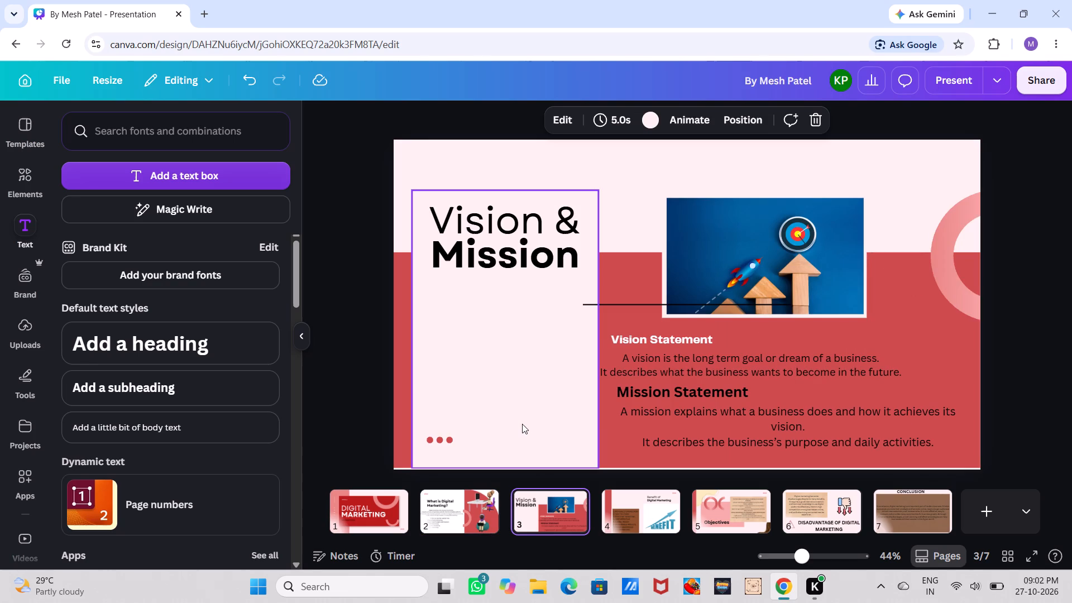
pyautogui.press('Right')
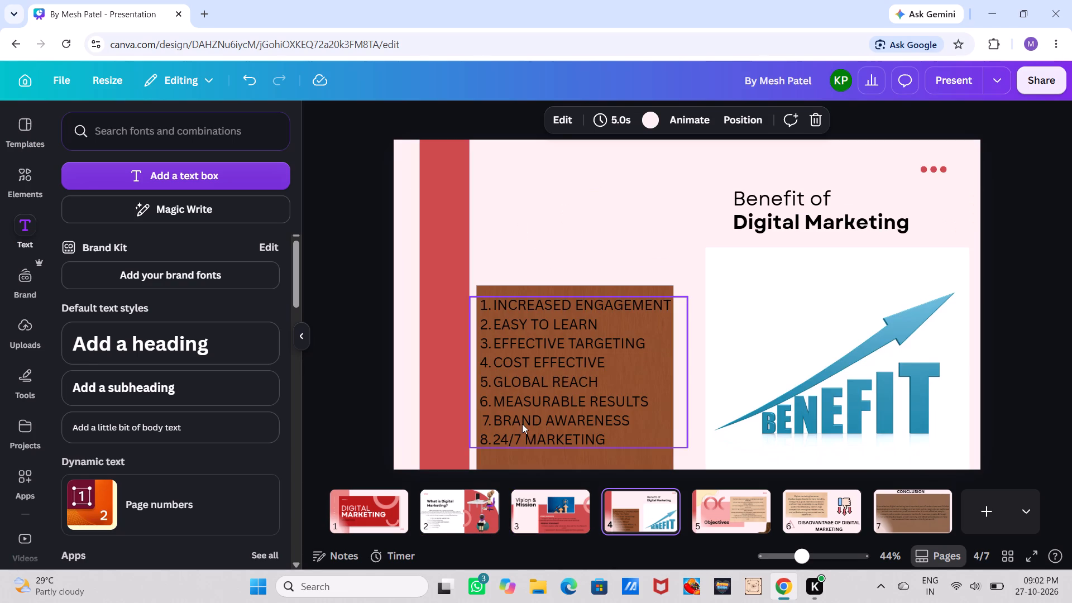
pyautogui.press('Right')
pyautogui.press('Right')
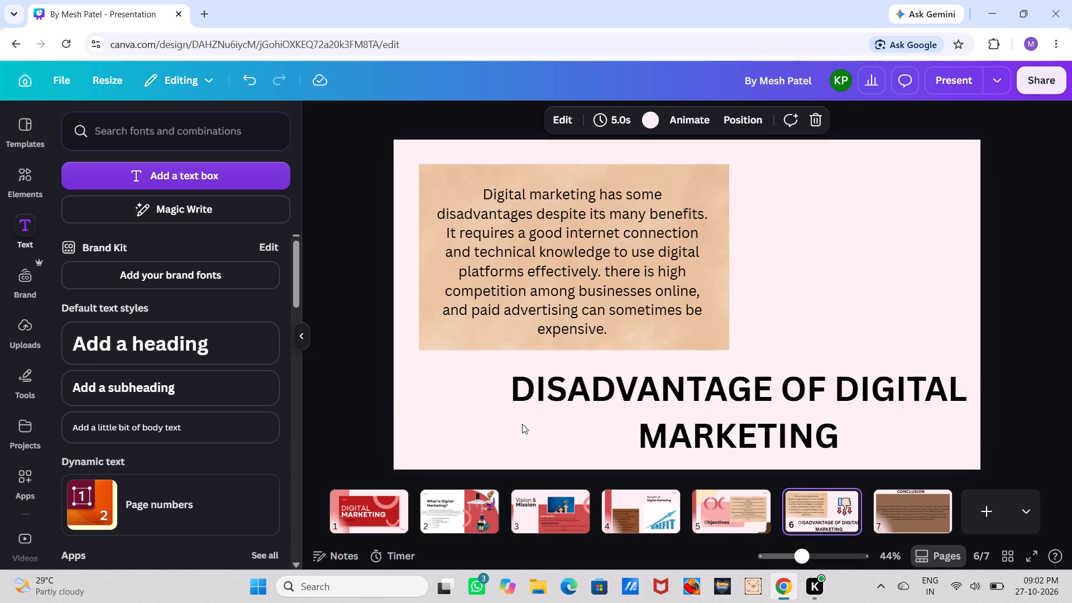
pyautogui.press('Right')
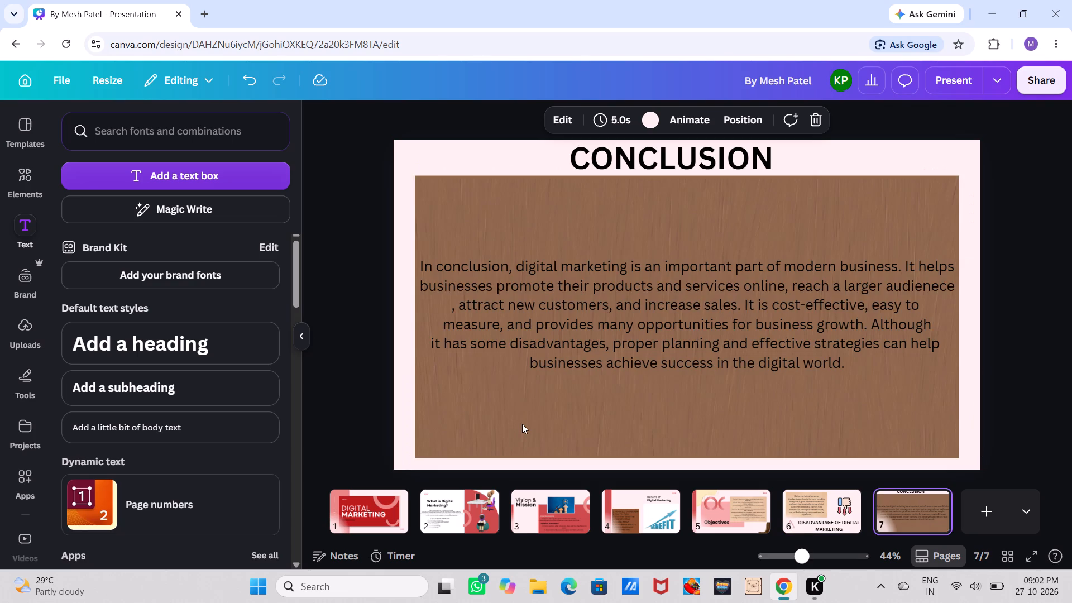